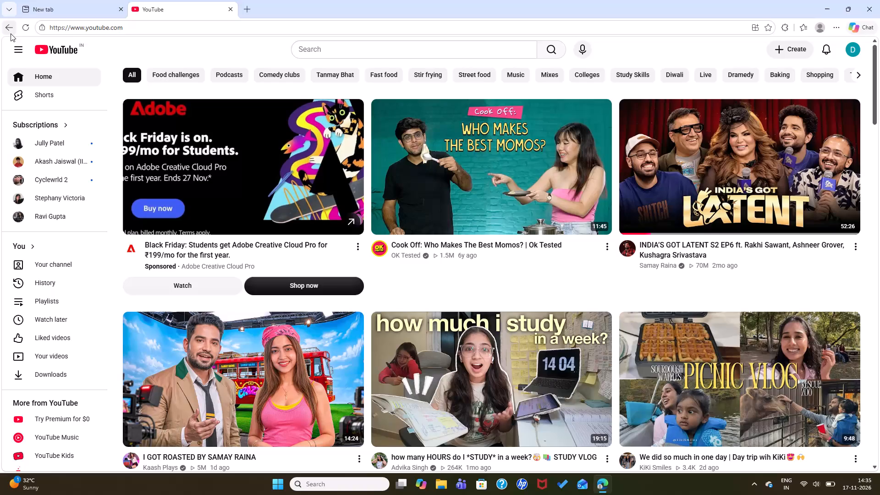
Close the browser window with the YouTube home page to get back to the desktop.
scroll(337, 249, down, 5)
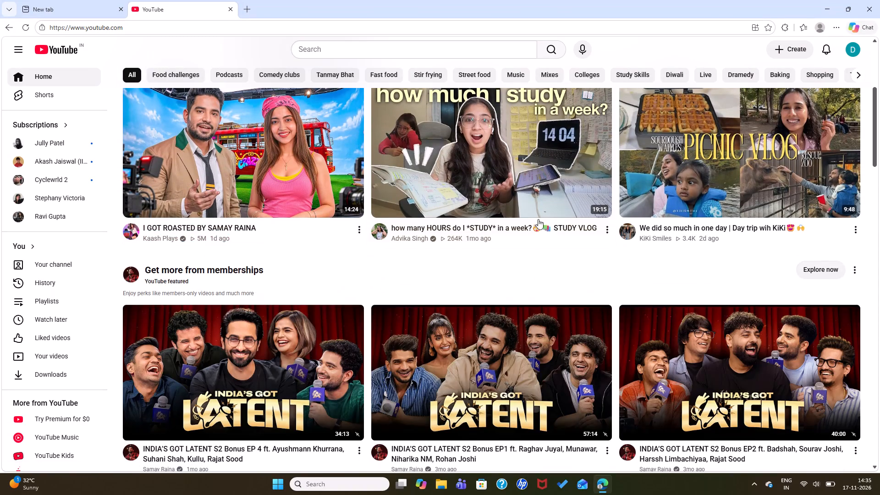
click(879, 0)
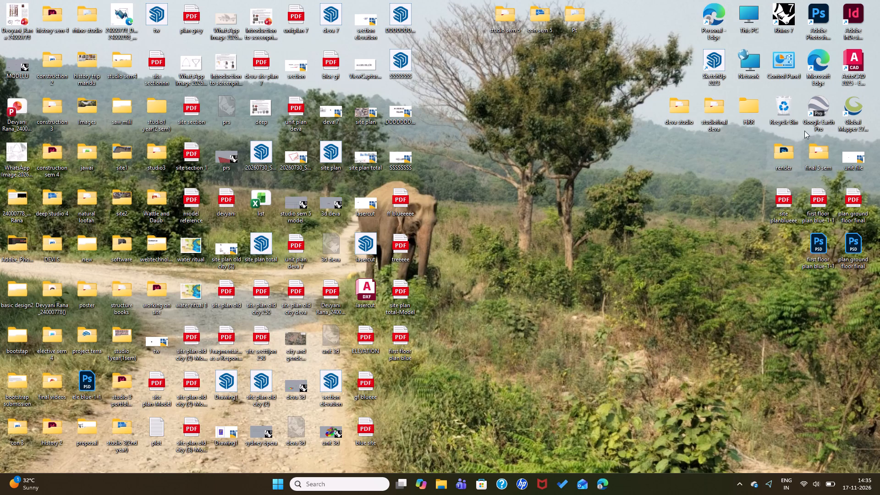
Open the render folder on the desktop.
double_click(781, 150)
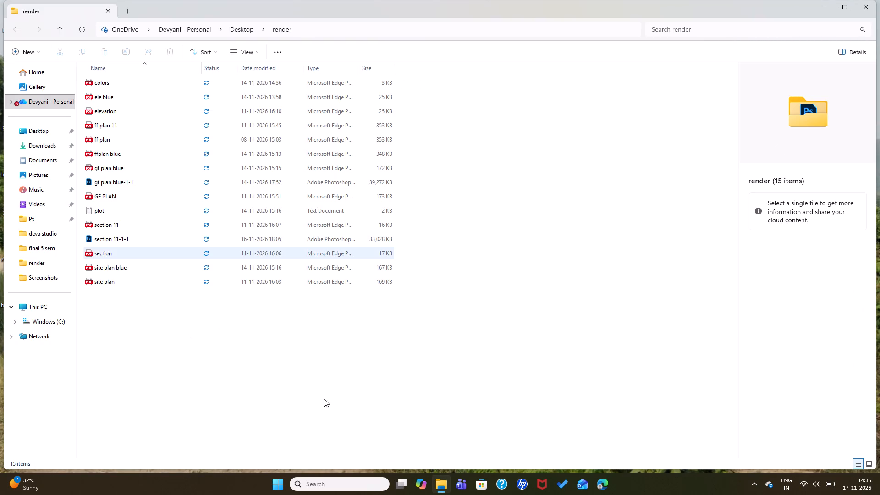
Turn off the computer's Wi-Fi in the system quick settings.
click(825, 488)
click(730, 319)
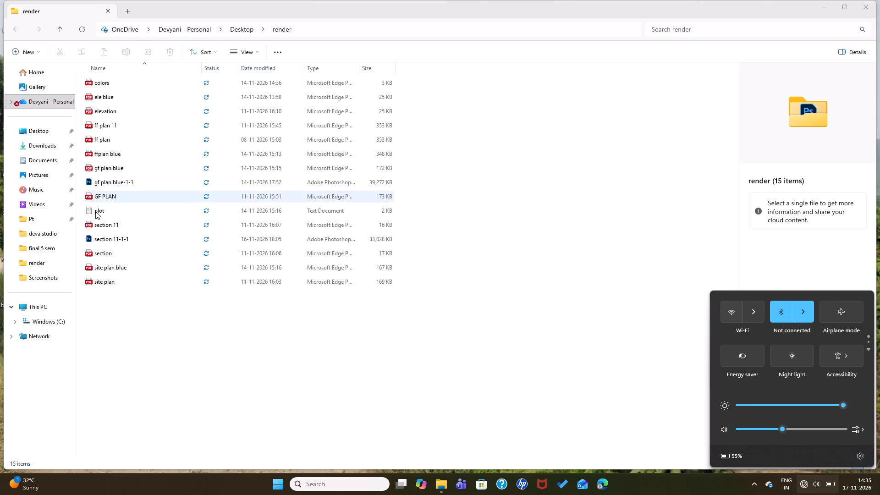
Open the Photoshop file section 11-1-1 from the render folder.
click(102, 225)
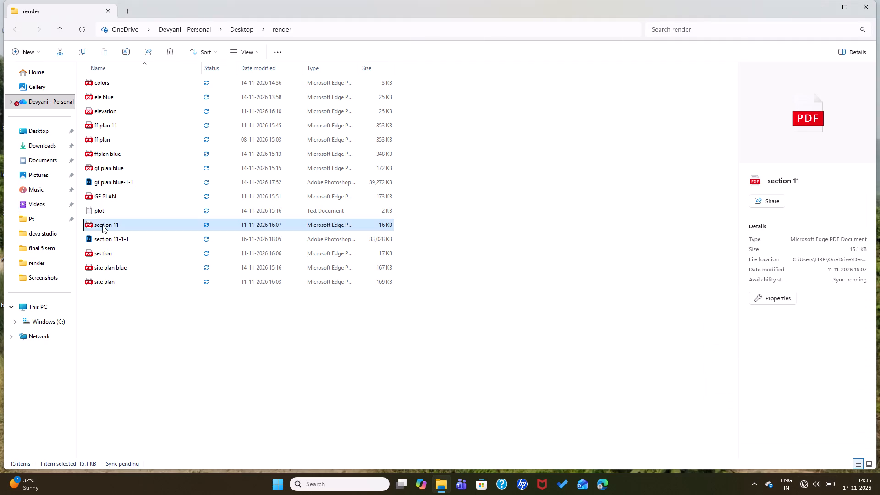
double_click(99, 240)
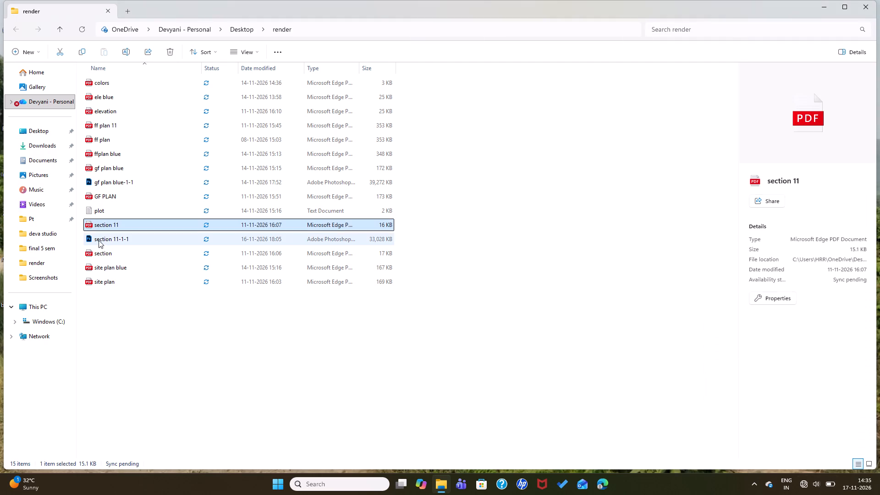
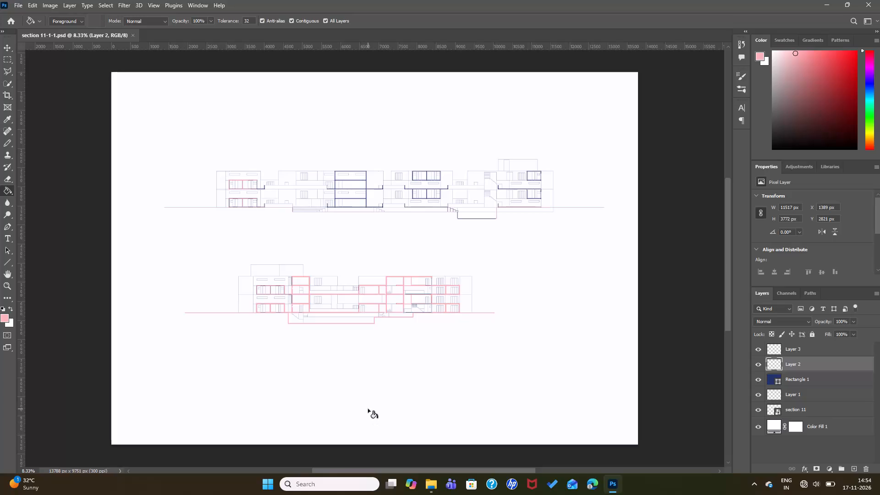
Inspect the cut walls and slabs of the upper section's leftmost block up close for outlines still lacking pink fill.
scroll(293, 188, up, 2)
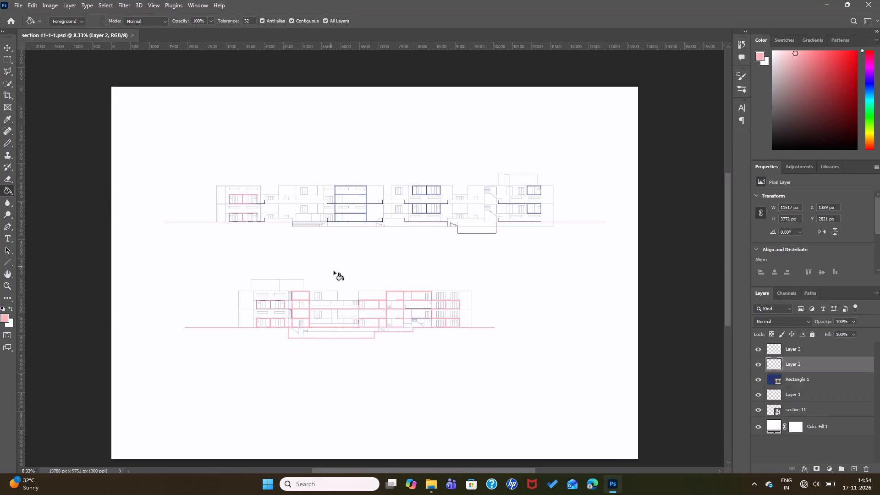
key(Return)
key(ctrl+equal)
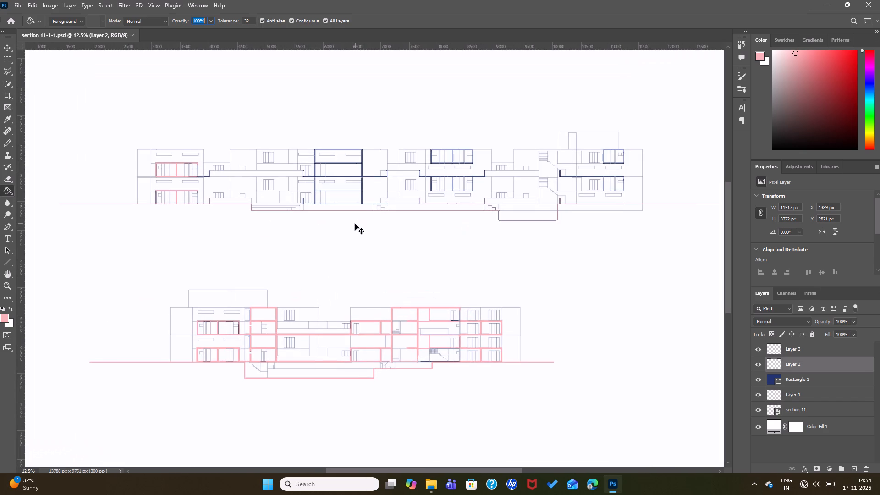
key(ctrl+equal)
key(ctrl+equal)
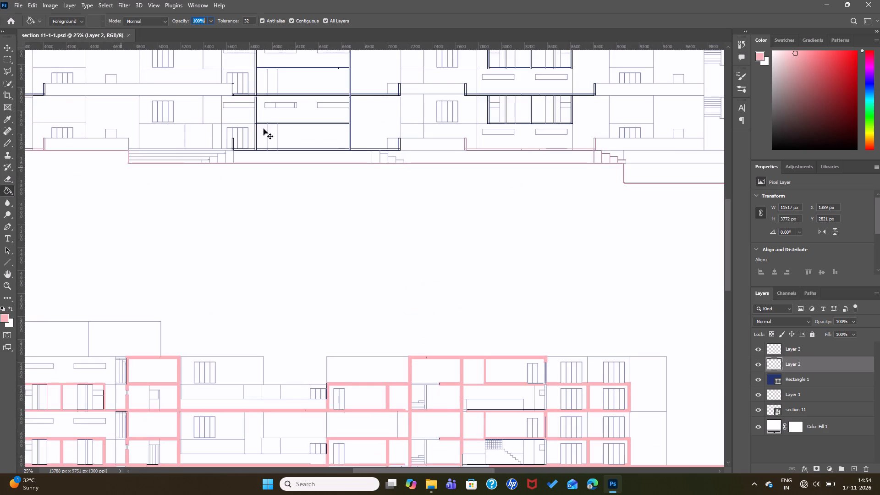
ctrl+drag(370, 469, 371, 469)
ctrl+drag(371, 469, 327, 462)
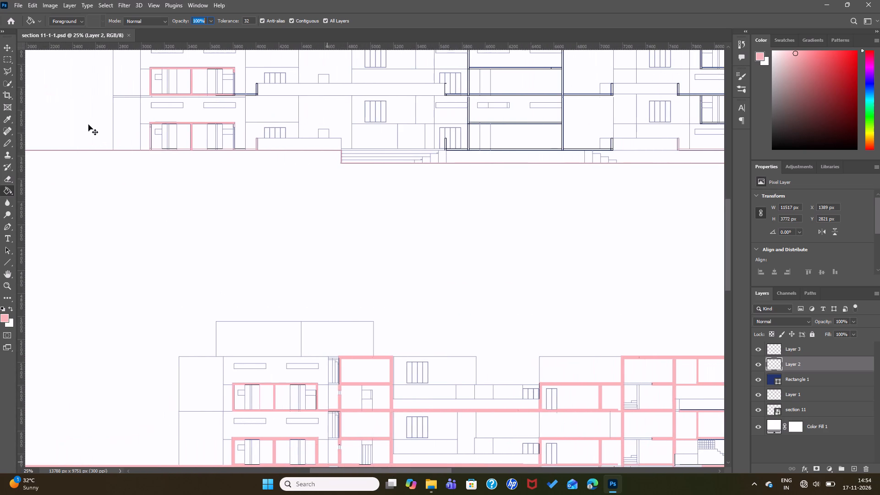
ctrl+scroll(88, 125, up, 4)
key(ctrl+equal)
key(ctrl+equal)
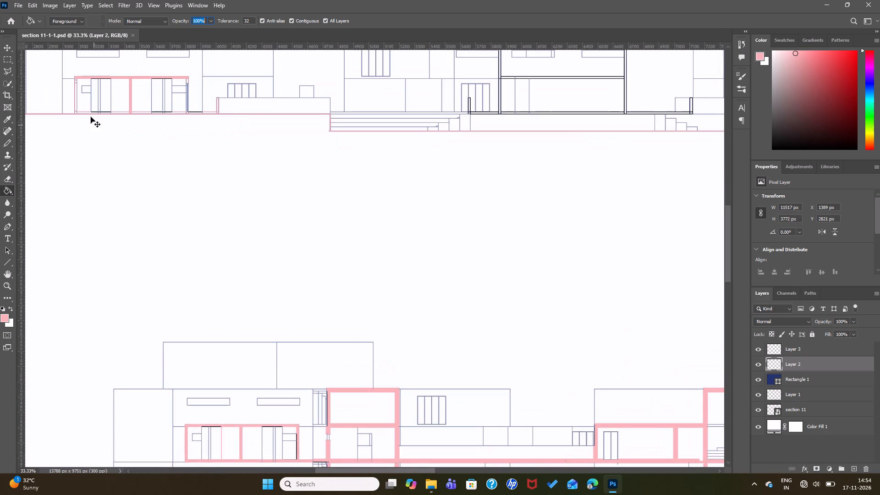
key(ctrl+equal)
key(ctrl+equal)
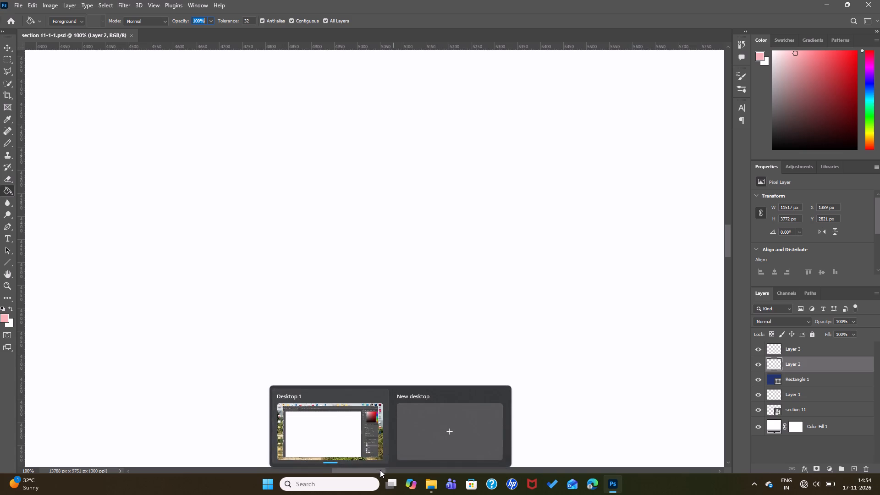
drag(368, 468, 322, 468)
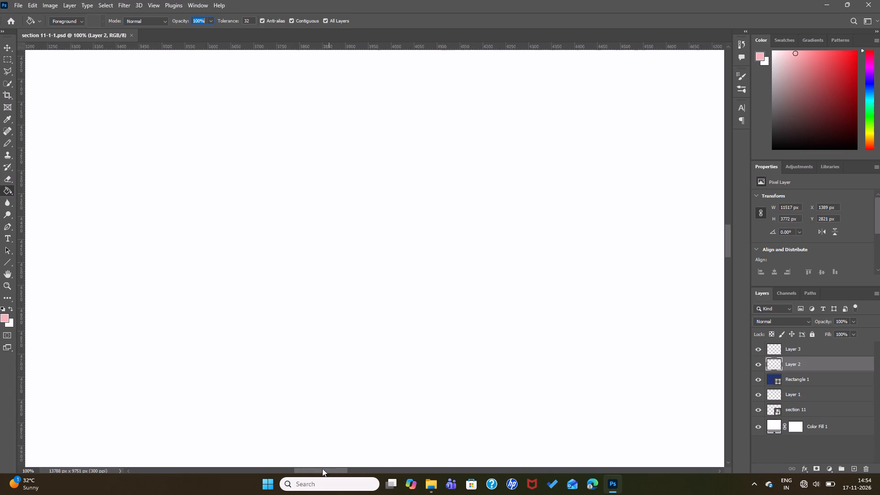
drag(322, 468, 272, 461)
scroll(374, 342, up, 9)
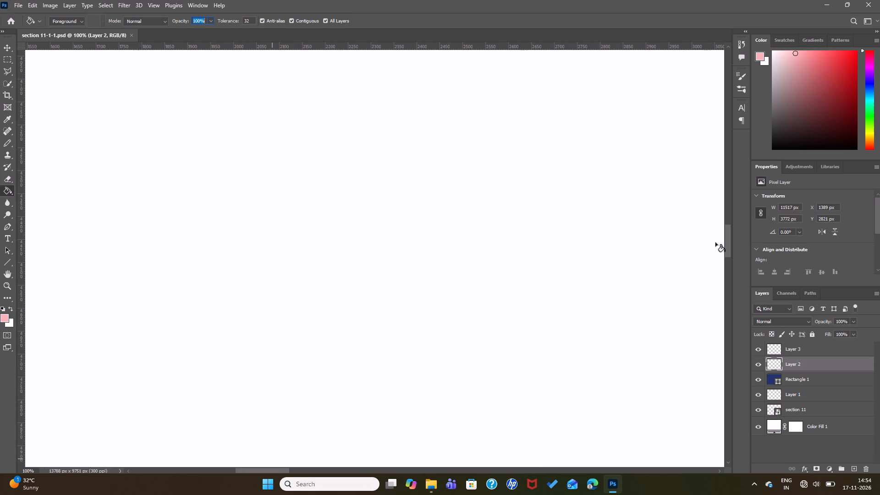
drag(727, 242, 727, 193)
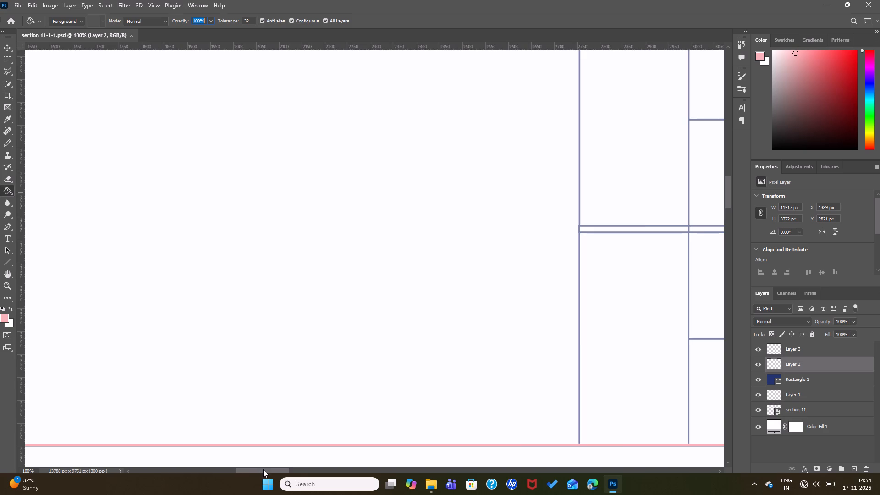
drag(263, 469, 302, 471)
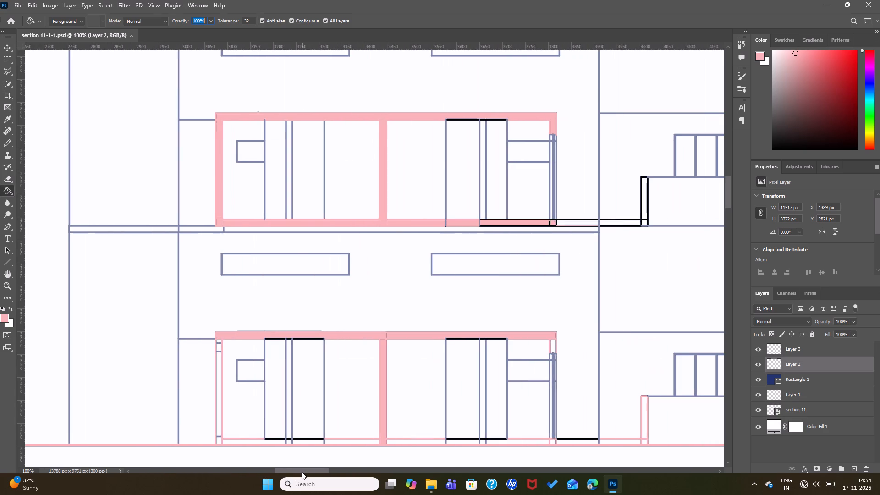
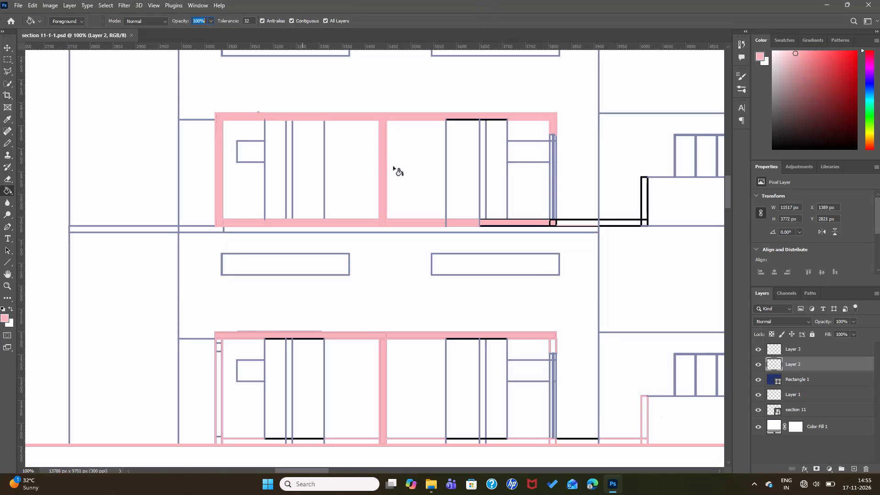
Fill the left cut wall of the leftmost block's ground-floor room with pink, including the gaps near its top.
click(218, 357)
click(218, 348)
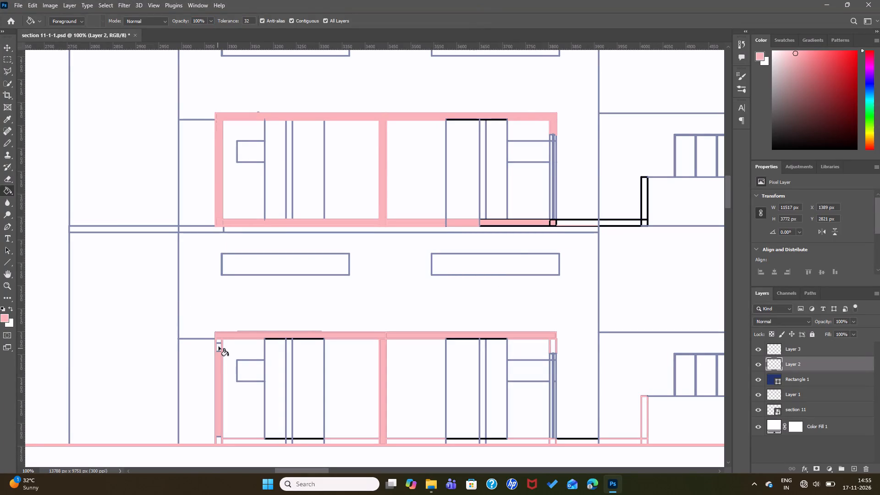
click(220, 342)
click(220, 341)
click(220, 341)
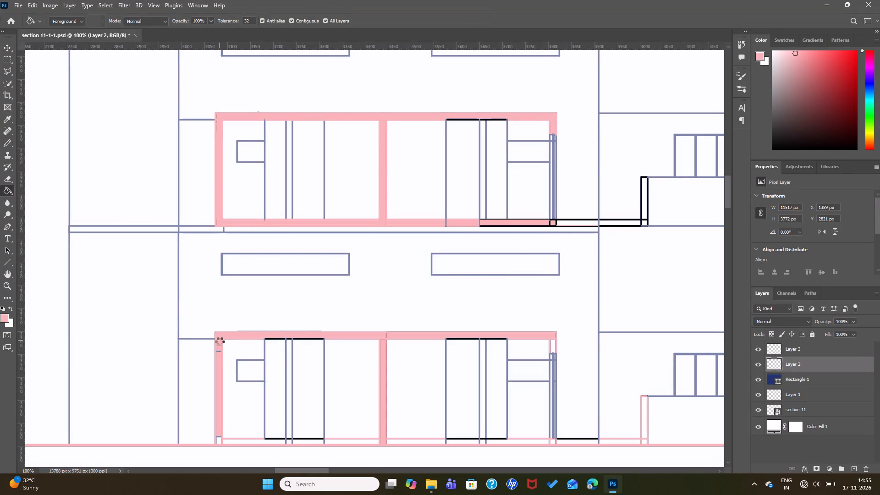
click(220, 349)
click(218, 350)
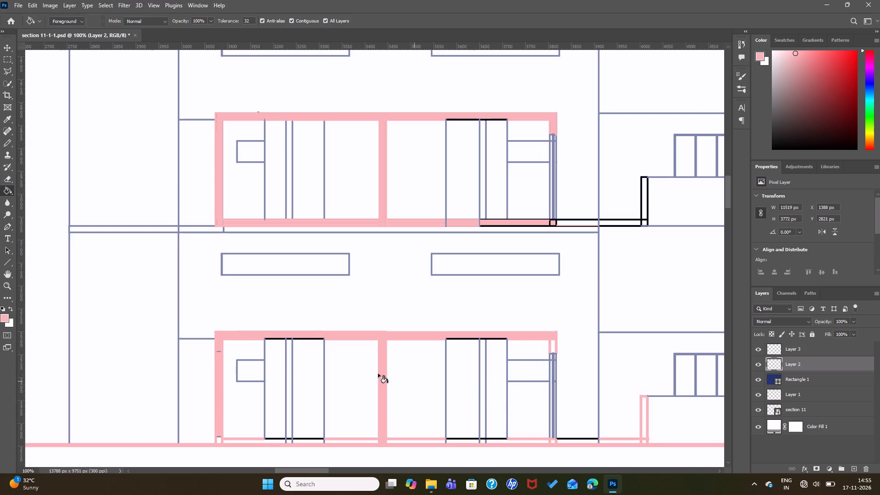
Fill the base of that left wall, the adjoining floor slab segment and the wall's remaining dark marks with pink.
scroll(196, 310, down, 10)
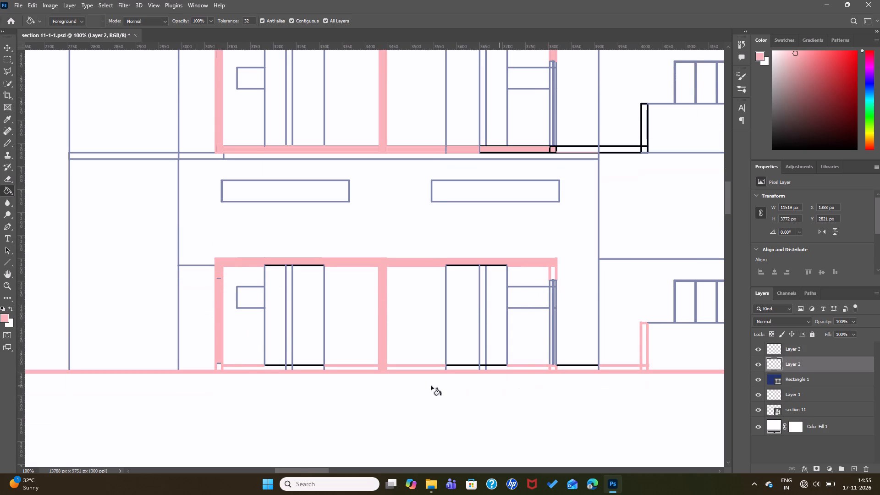
click(234, 368)
click(220, 367)
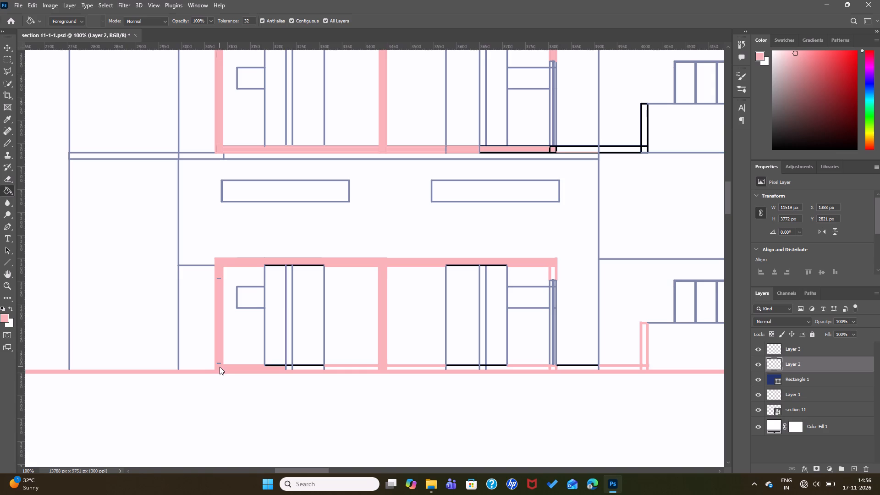
click(220, 363)
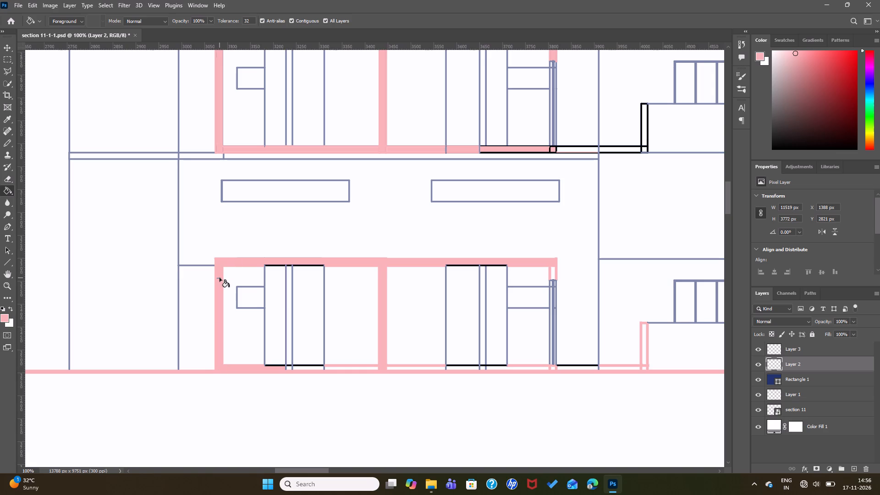
click(220, 278)
Fill the remaining ground-floor slab segments out to the terrace, plus the short wall above the right-hand window, with pink.
click(309, 368)
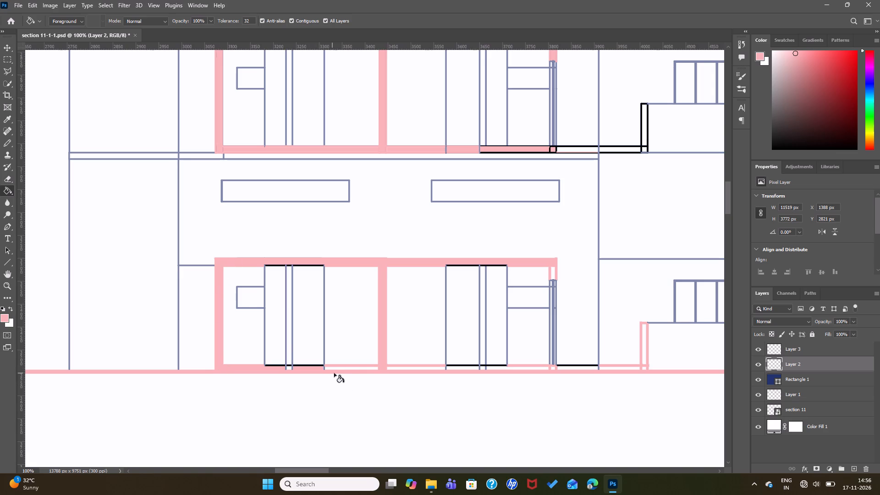
click(339, 368)
click(404, 369)
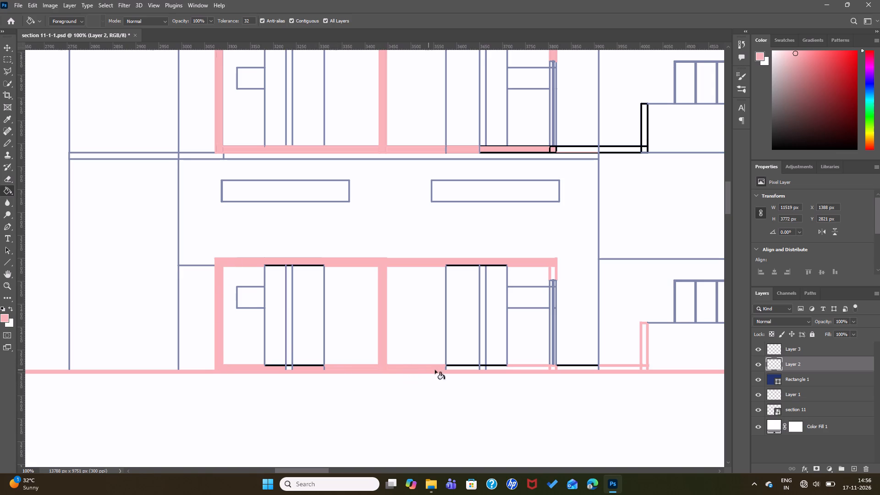
click(470, 366)
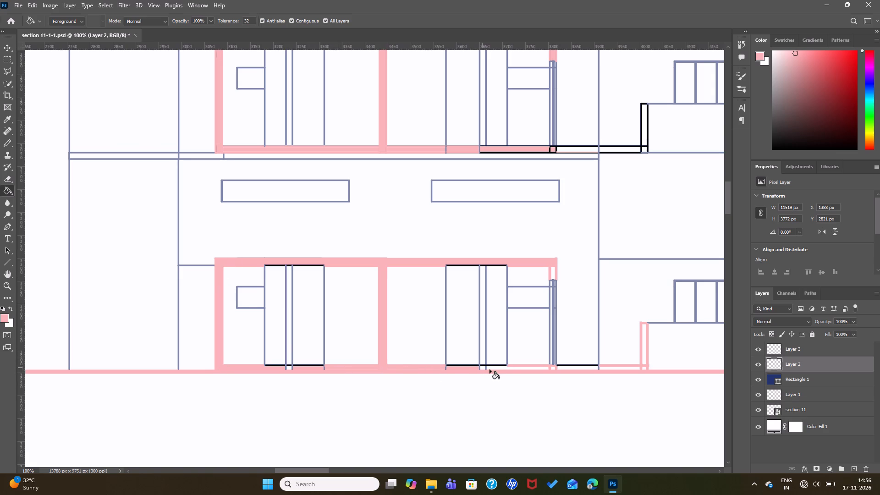
click(494, 368)
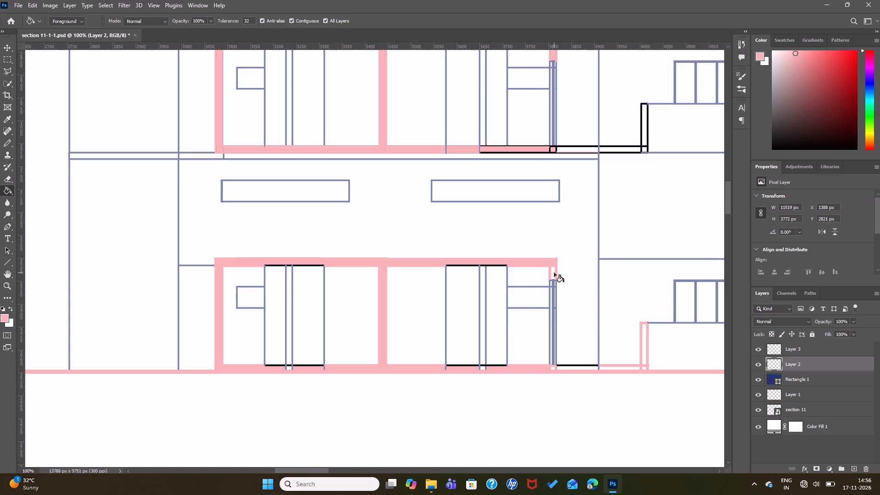
click(554, 273)
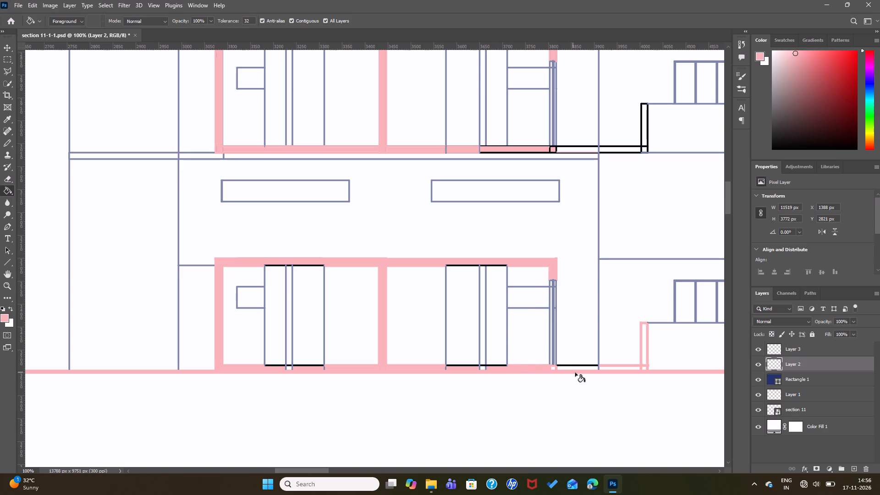
click(575, 368)
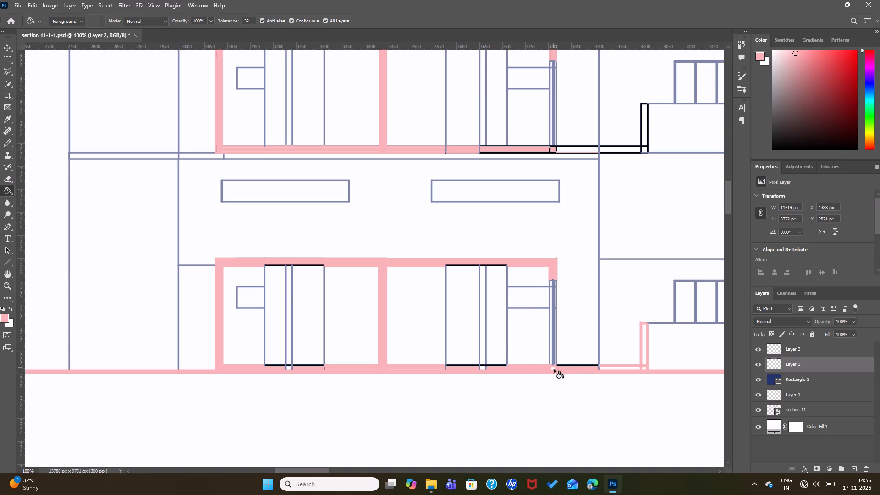
click(553, 368)
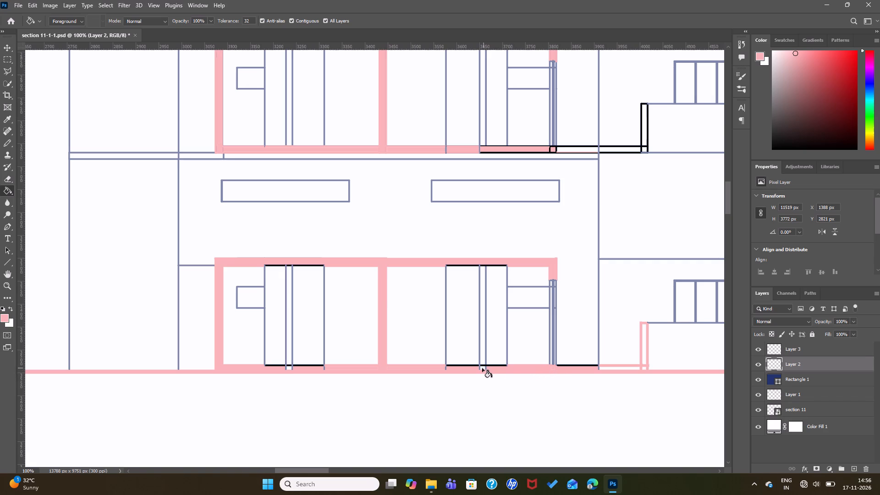
click(482, 368)
Fill the first-floor terrace's parapet upstand and its slab back to the room with pink, including their black outlines.
key(ctrl+minus)
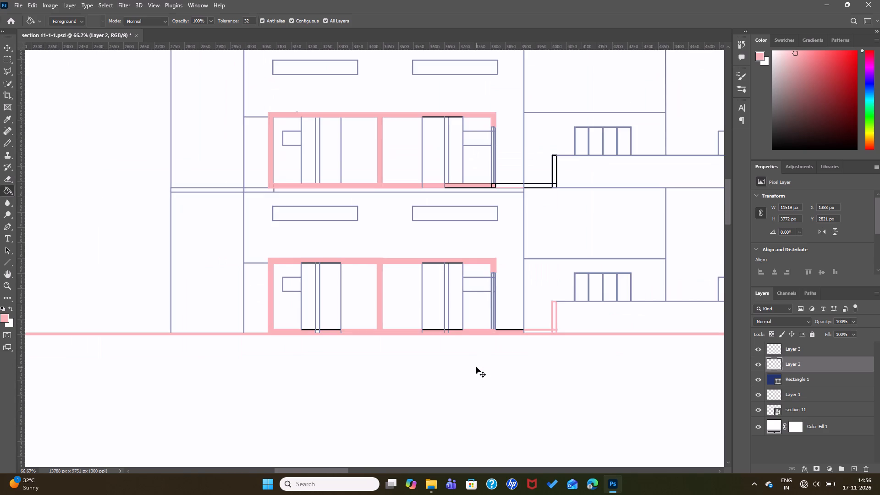
key(ctrl+minus)
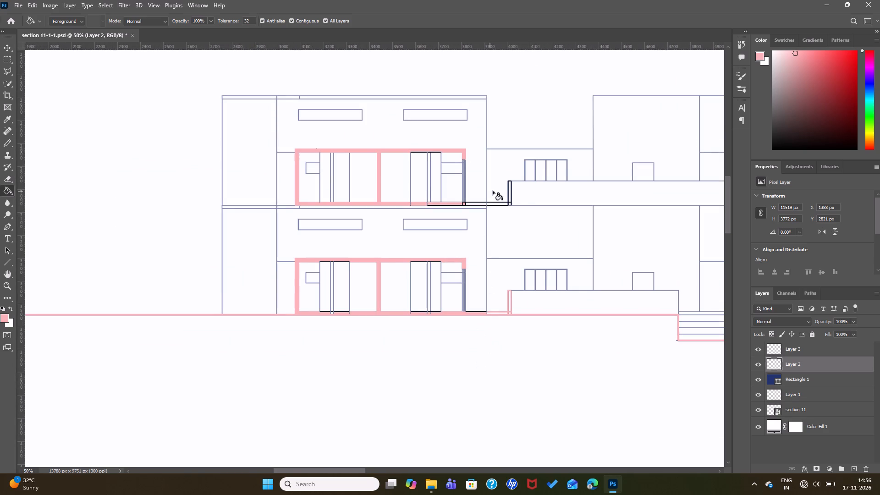
click(510, 194)
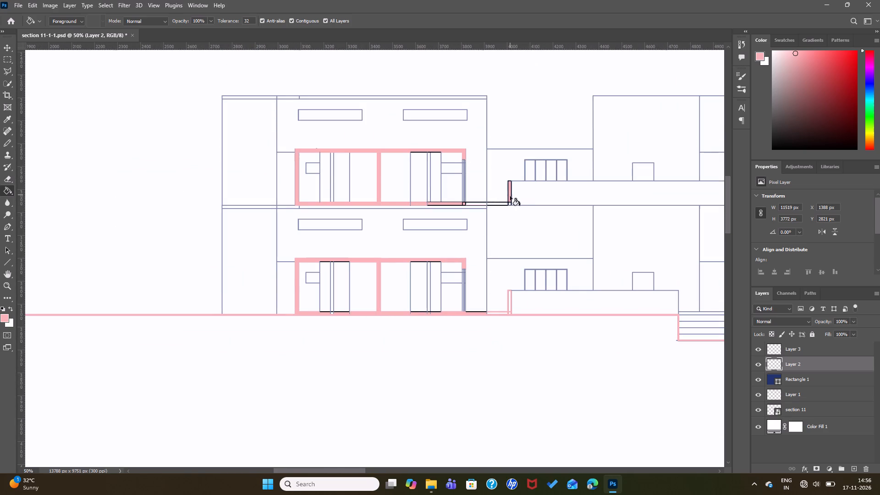
click(510, 203)
click(501, 203)
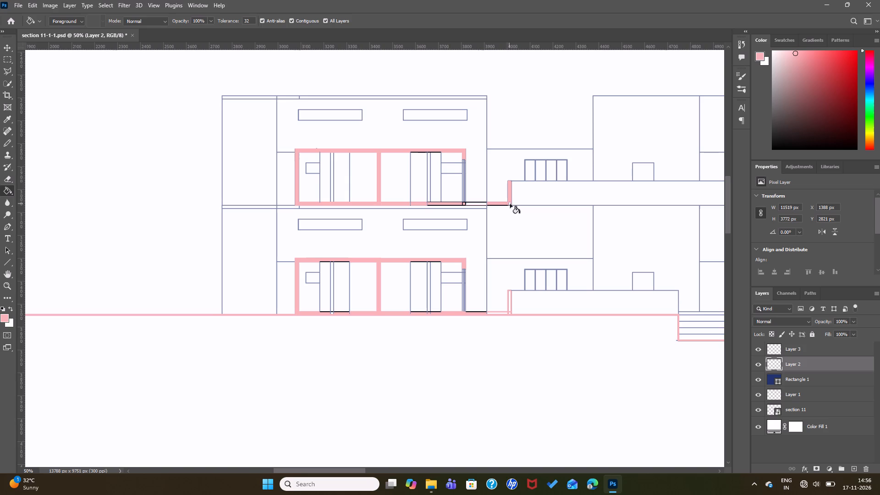
click(510, 204)
click(475, 203)
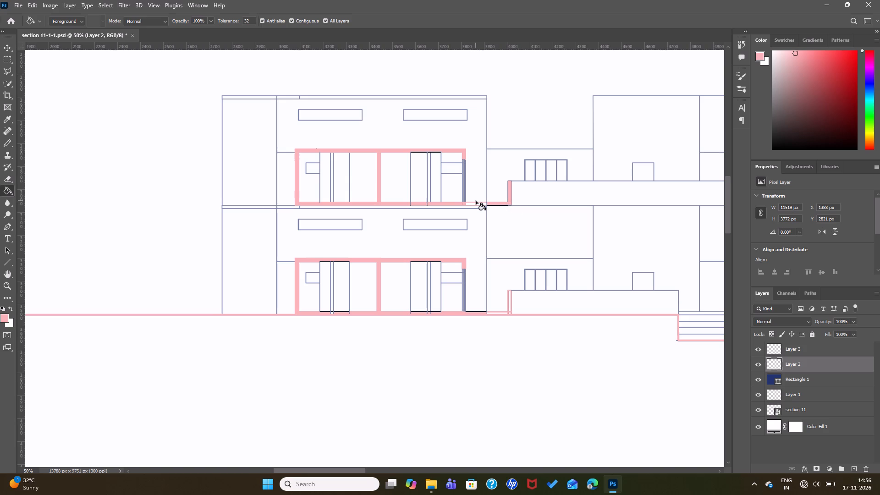
click(476, 205)
Recolour the black line above the first-floor room's right-hand door opening pink.
click(435, 152)
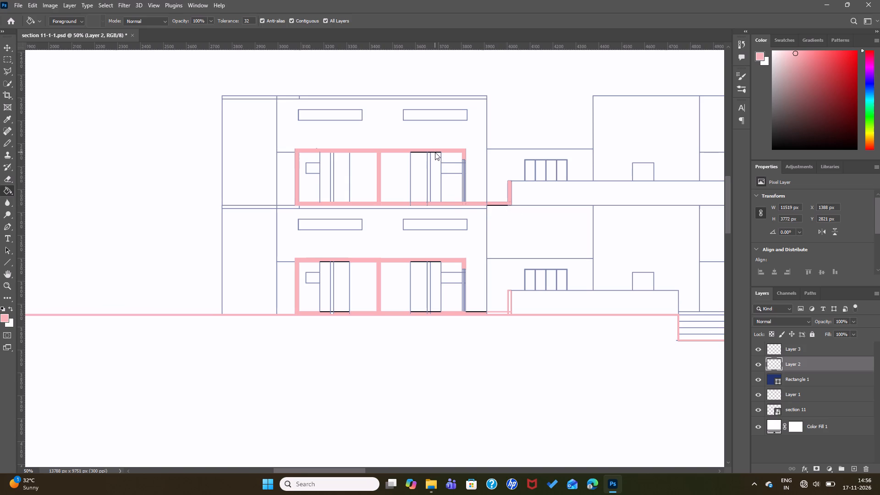
click(424, 153)
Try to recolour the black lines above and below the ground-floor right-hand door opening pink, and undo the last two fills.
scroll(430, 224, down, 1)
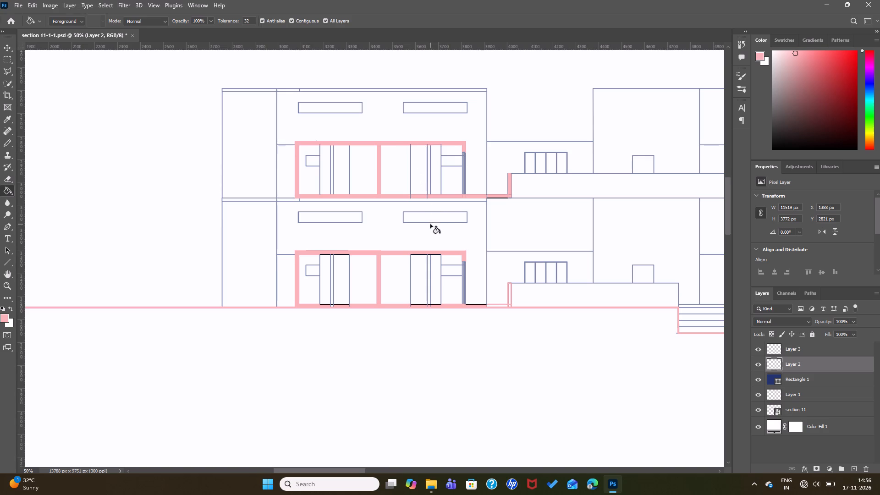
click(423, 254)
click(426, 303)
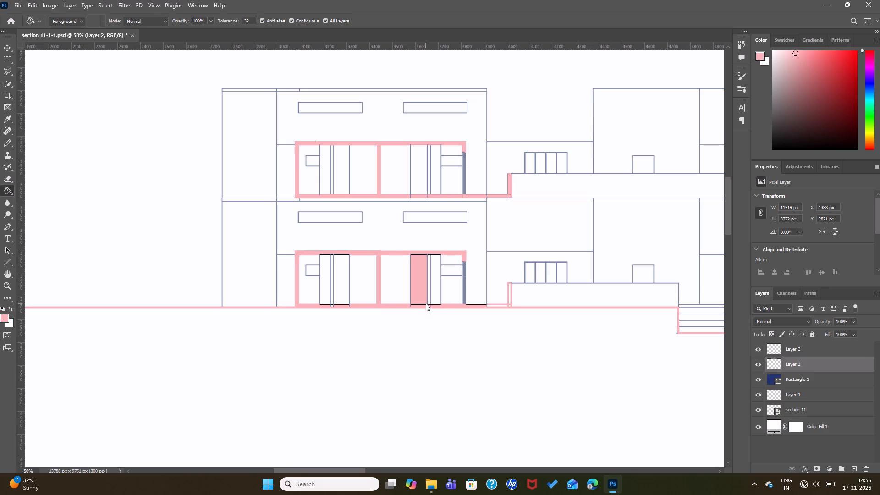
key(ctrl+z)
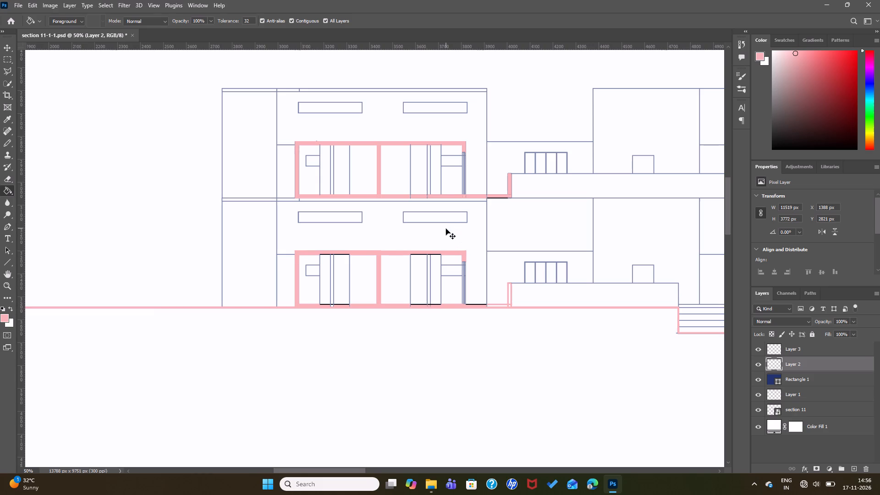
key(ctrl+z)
Fill the slab above the lower room of the far right-hand block with pink, including its black top line.
drag(344, 470, 494, 477)
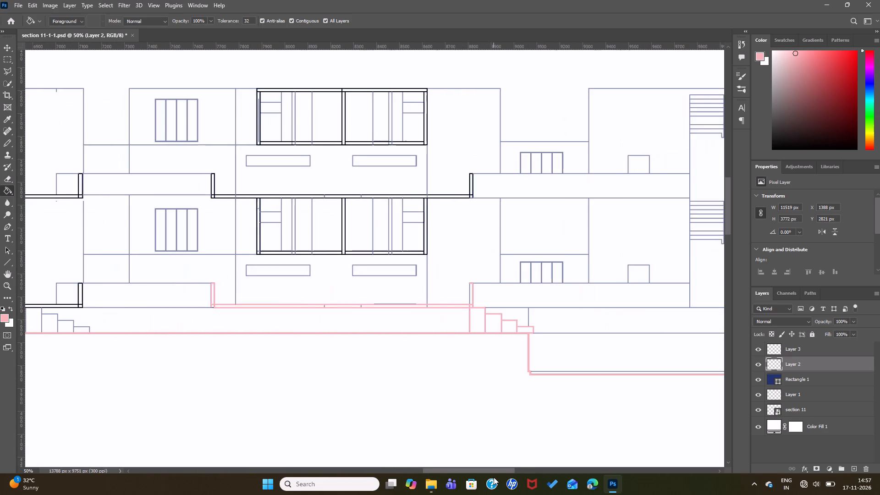
drag(494, 477, 588, 477)
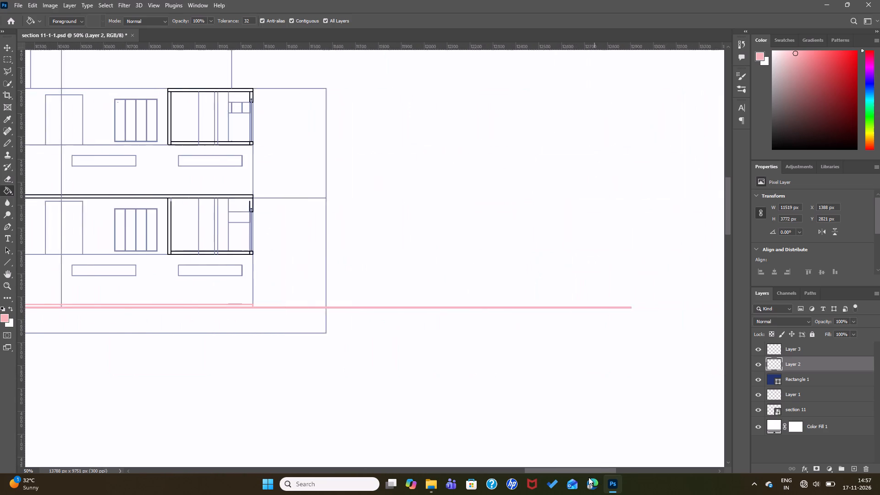
drag(588, 477, 566, 477)
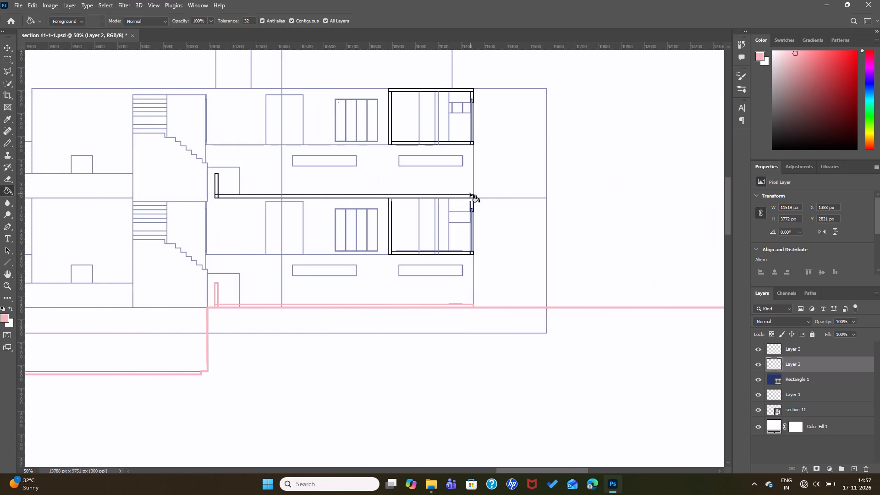
click(470, 195)
click(413, 198)
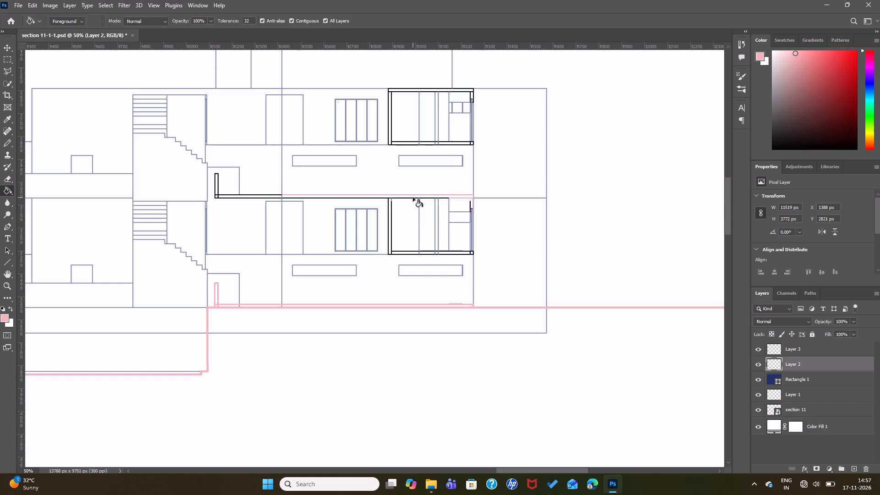
Recolour the black outline of that lower room's left-hand wall and the black line segments along its ceiling pink.
click(388, 206)
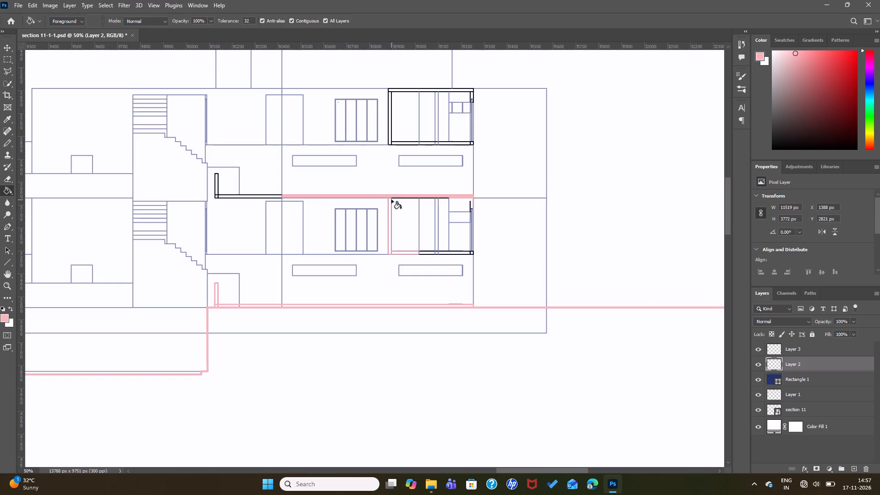
click(391, 198)
click(393, 198)
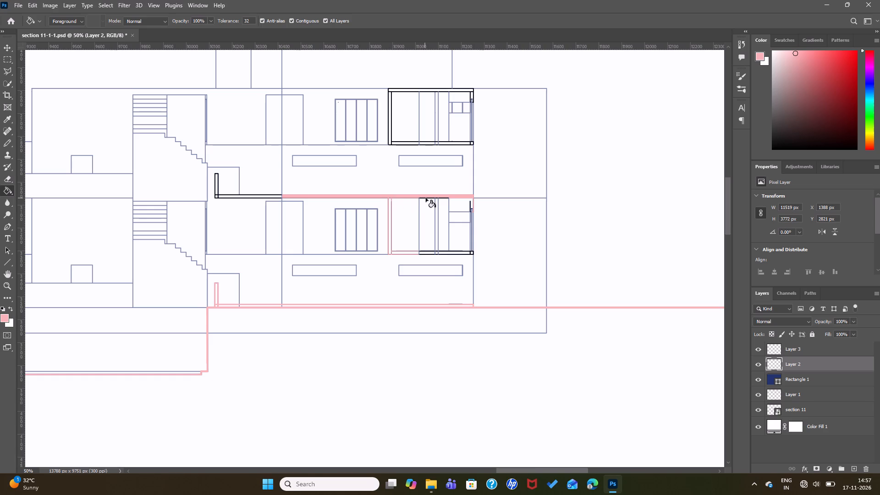
click(426, 198)
click(443, 198)
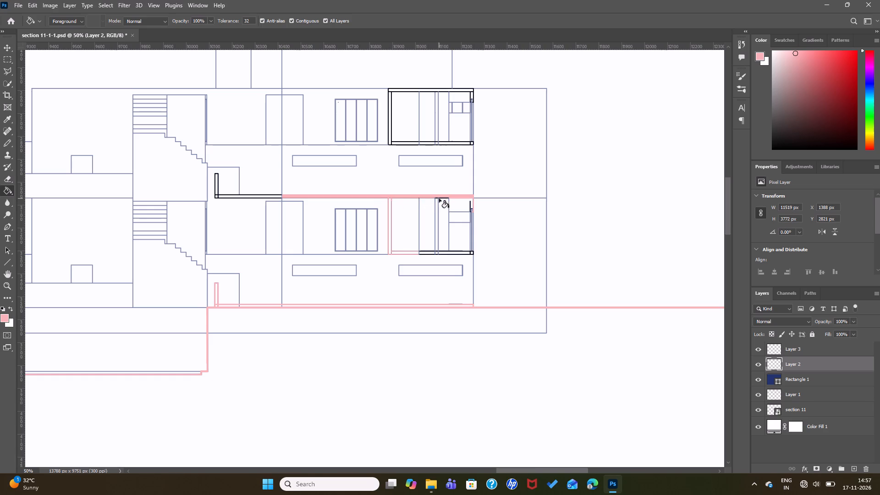
click(437, 198)
click(440, 198)
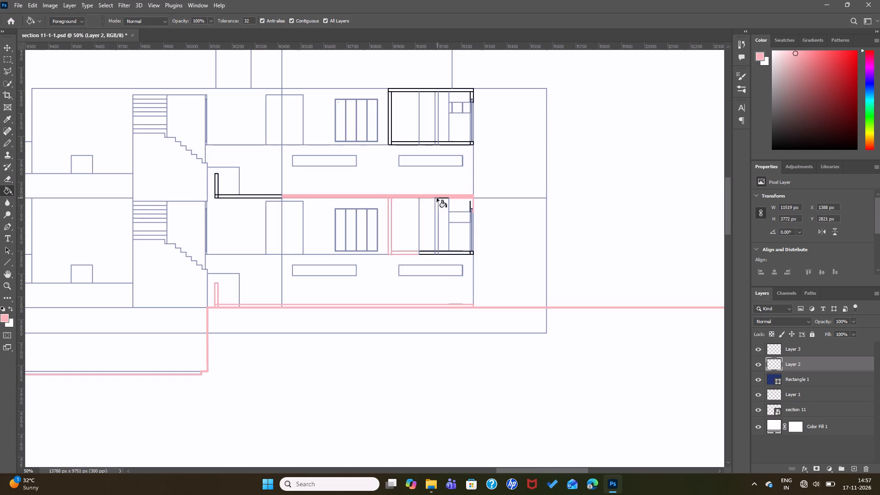
click(436, 198)
click(444, 198)
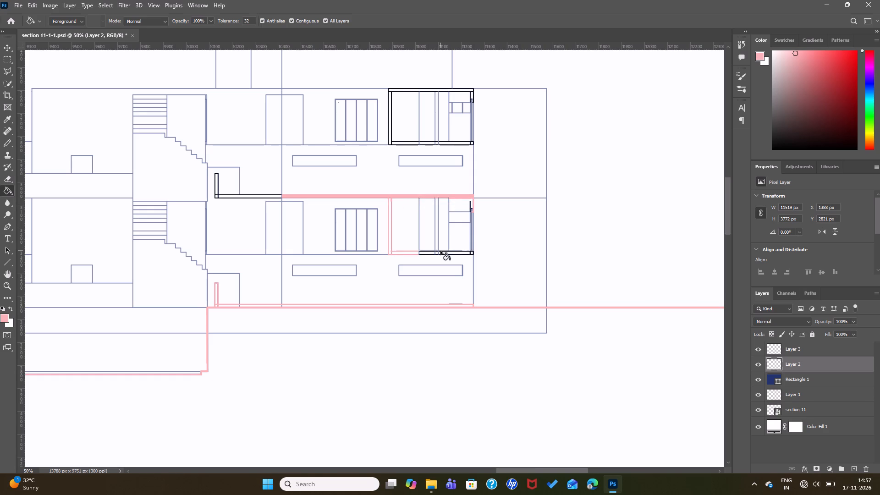
Fill the lower room's floor slab segments and its left-hand wall with pink, undoing the fill that spreads onto the door and window lines.
click(440, 251)
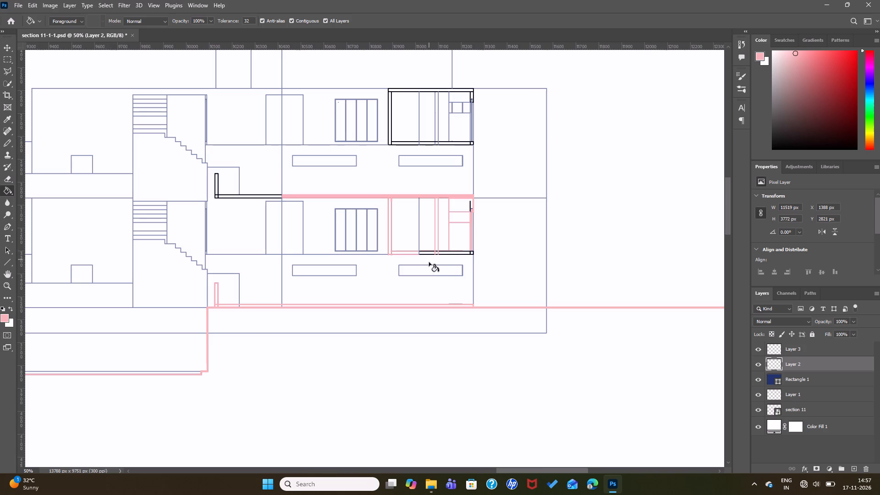
key(ctrl+z)
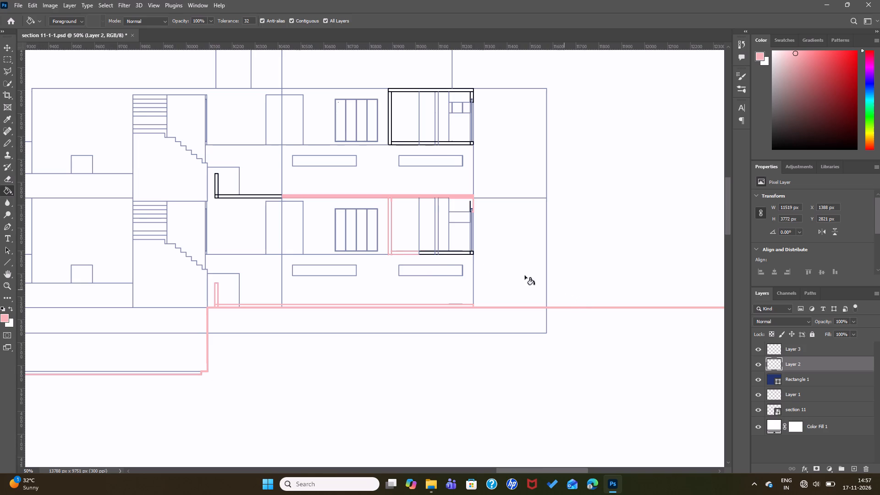
click(427, 253)
click(446, 253)
click(472, 253)
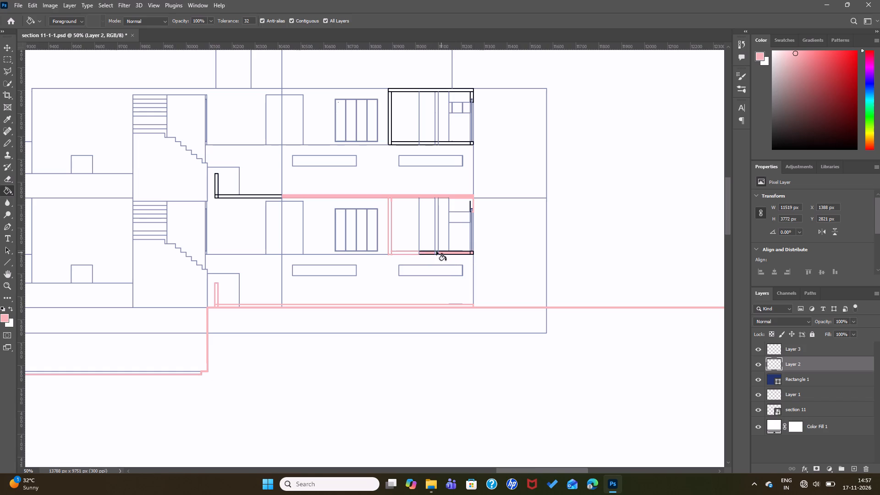
click(436, 251)
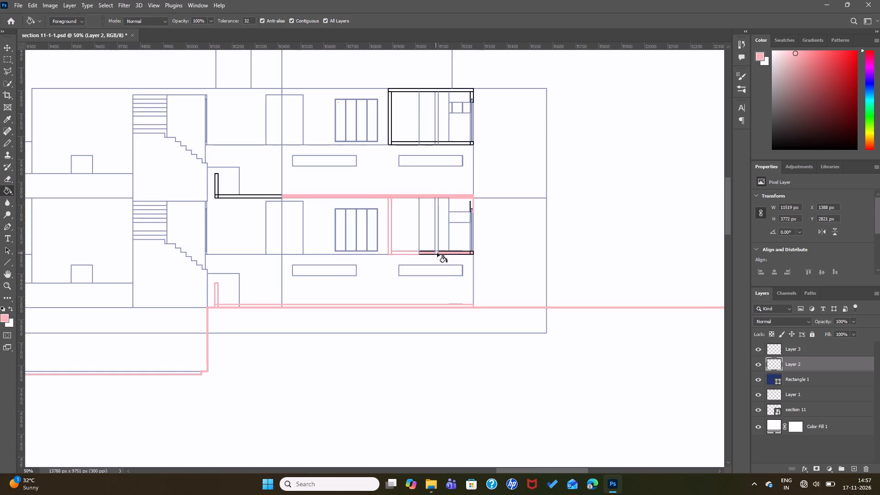
click(437, 253)
click(403, 252)
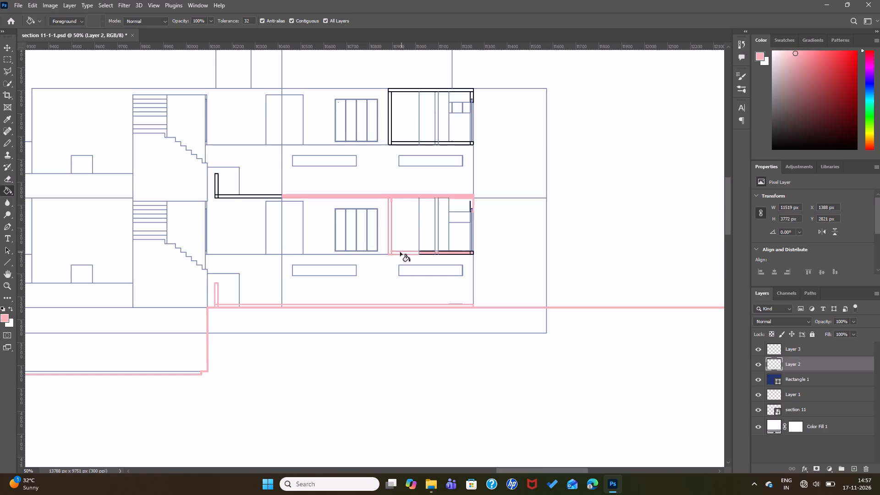
click(390, 250)
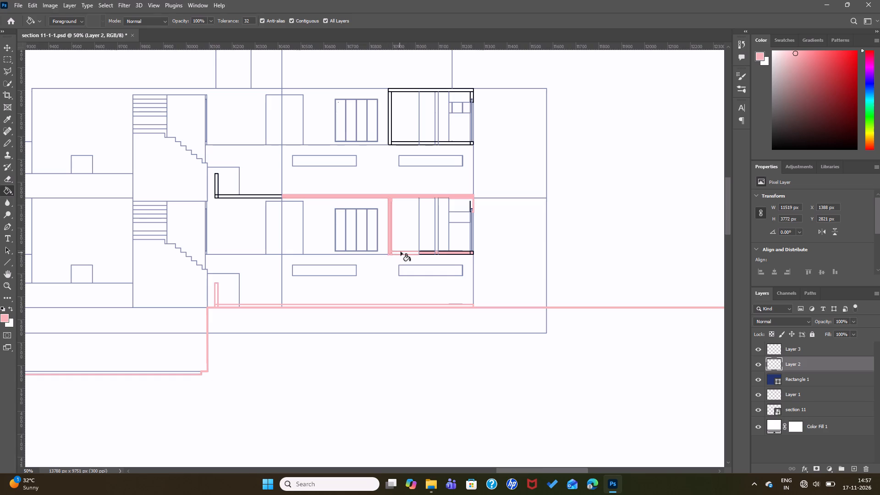
click(401, 252)
click(401, 253)
Fill the terrace slab beside the staircase and its parapet upstand with pink, including their black outlines.
click(278, 196)
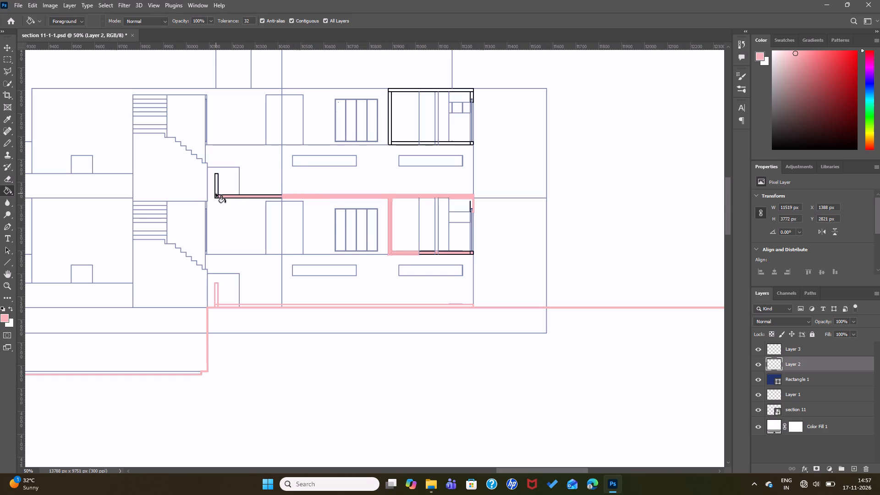
click(216, 193)
click(217, 196)
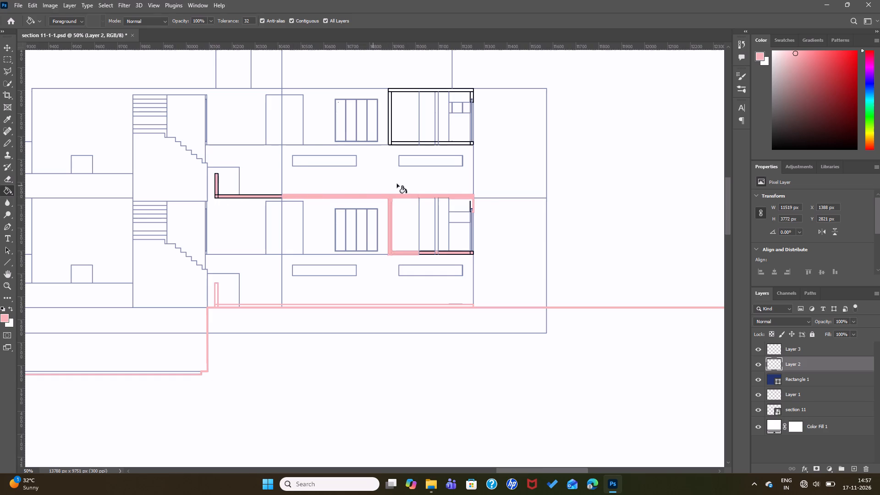
click(218, 180)
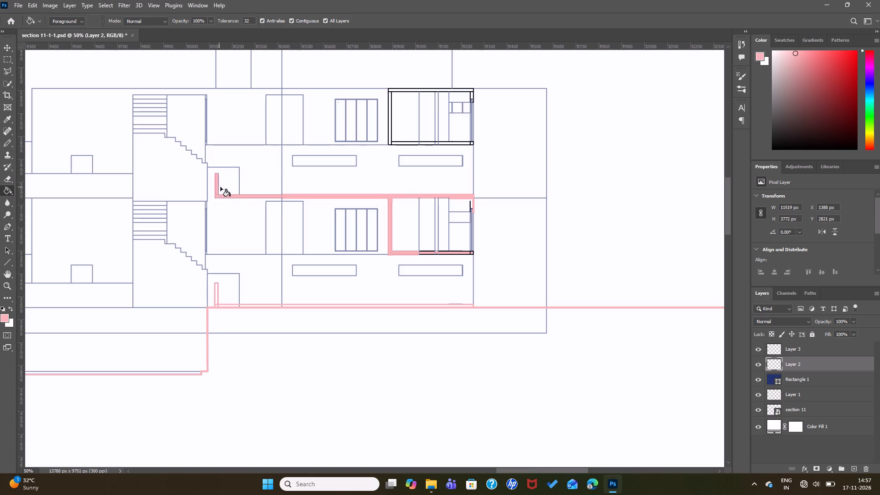
click(218, 187)
Fill the upper room's left-hand wall and first floor slab segments with pink, recolour its outer outline, and cancel the fill at the roof's right-hand corner.
click(403, 143)
click(390, 140)
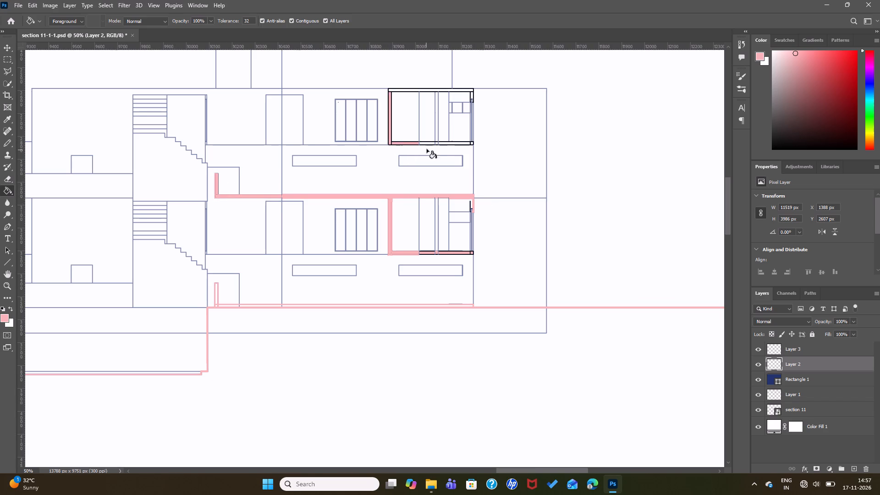
click(429, 144)
click(392, 88)
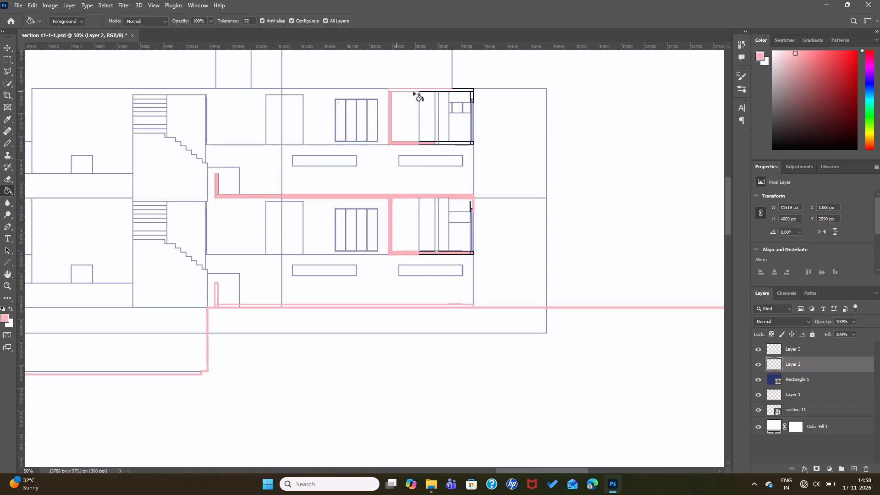
click(469, 88)
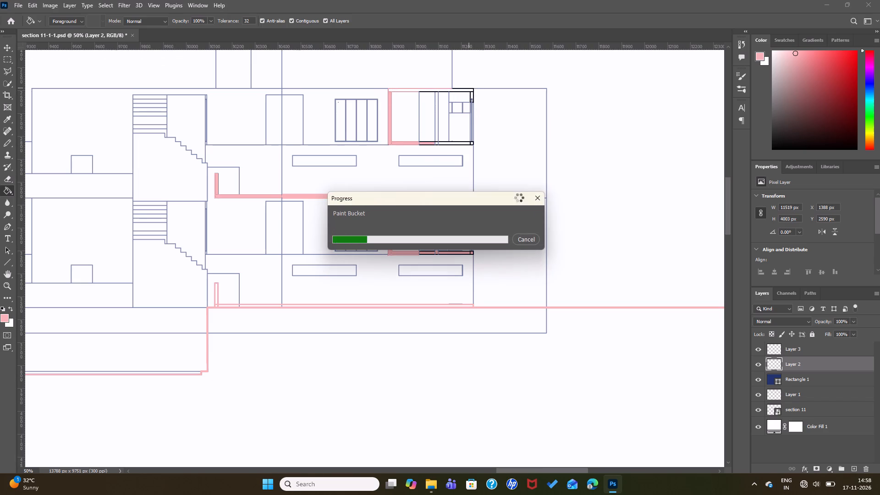
click(530, 238)
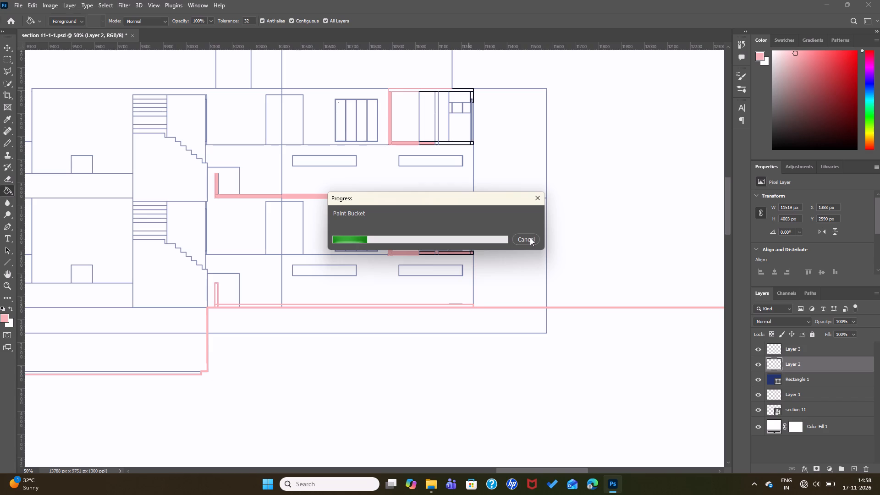
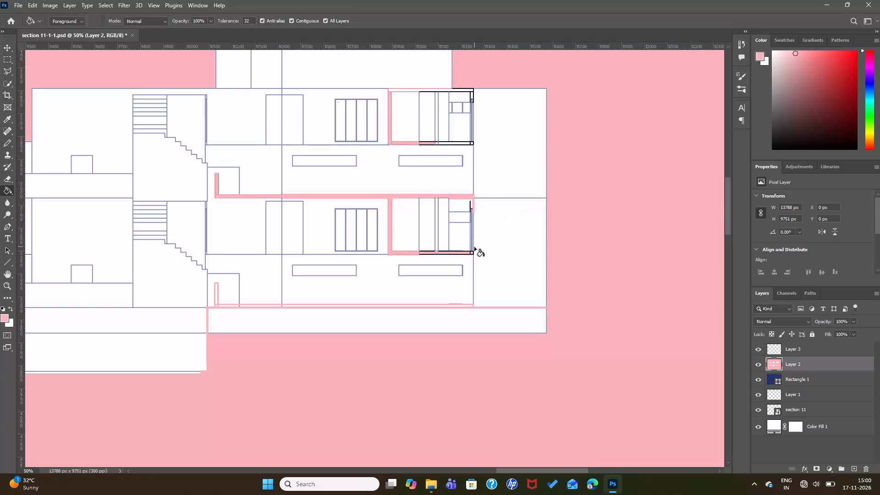
Undo the last fill, which spread across the background around the building.
key(ctrl+z)
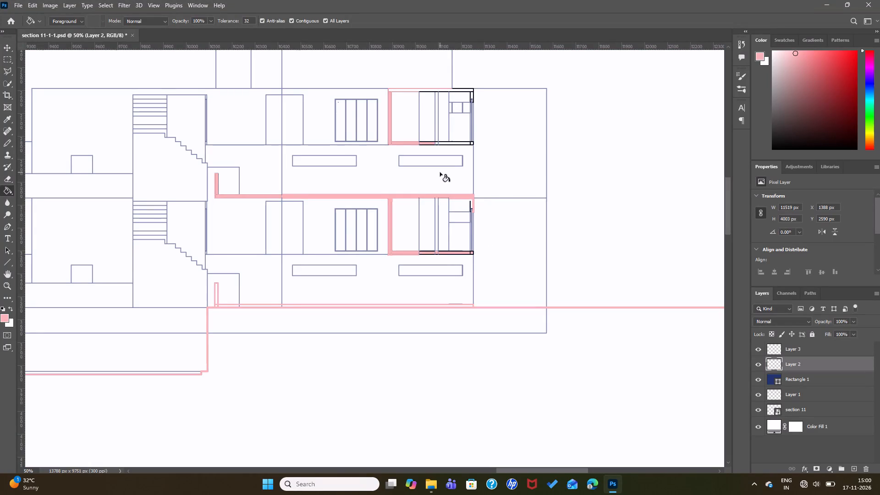
Recolour the black outlines of the lower room's floor slab segments pink, undoing the fill that spreads up the door line.
key(ctrl+equal)
key(ctrl+equal)
key(ctrl+equal)
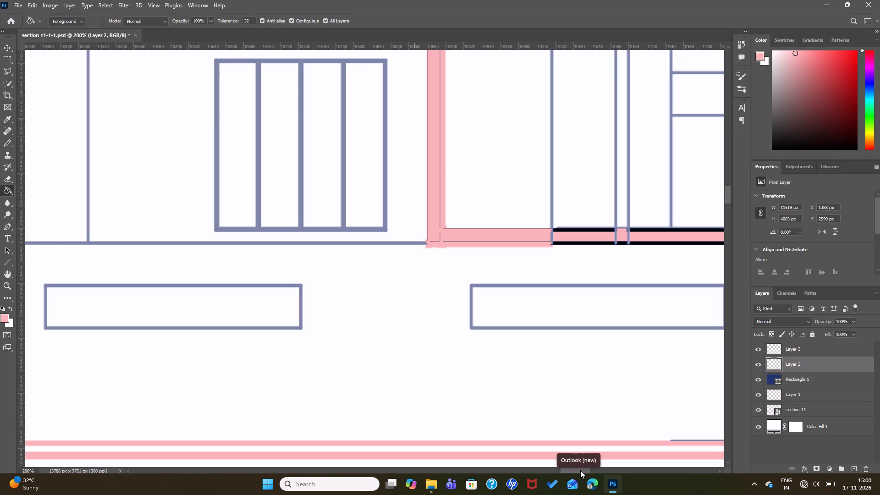
drag(581, 469, 595, 469)
click(565, 230)
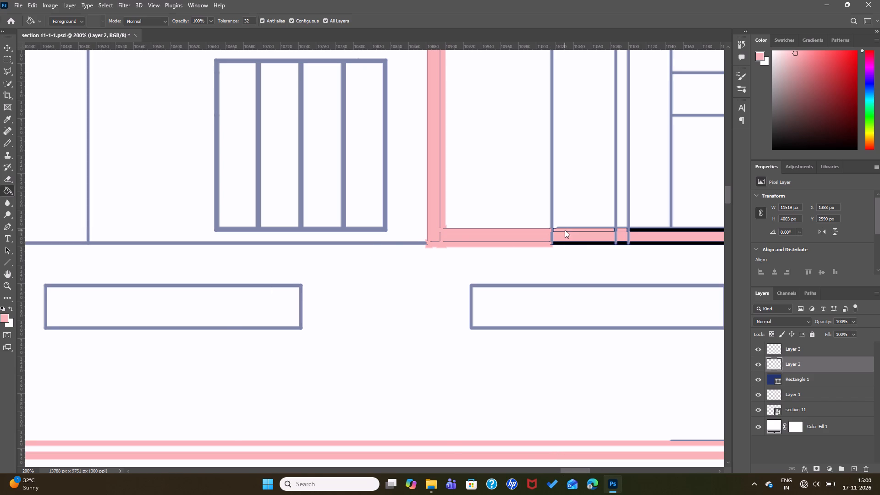
click(567, 242)
click(569, 245)
click(641, 243)
click(625, 242)
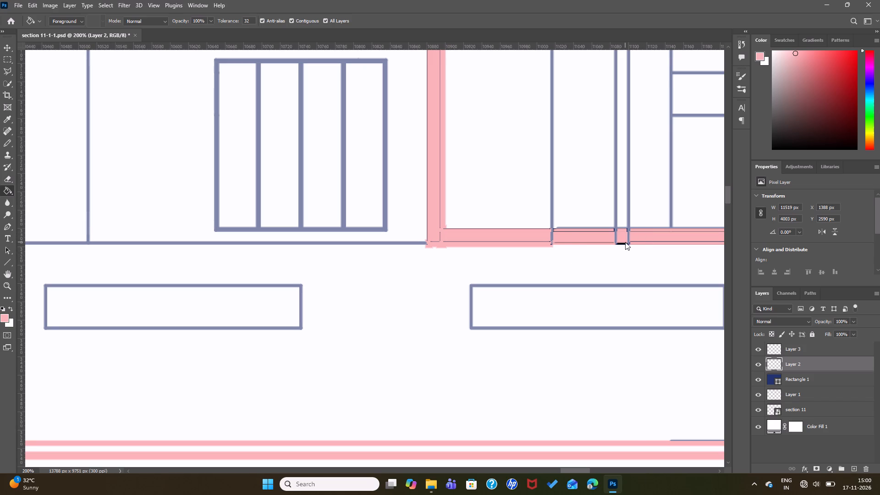
click(625, 242)
click(622, 243)
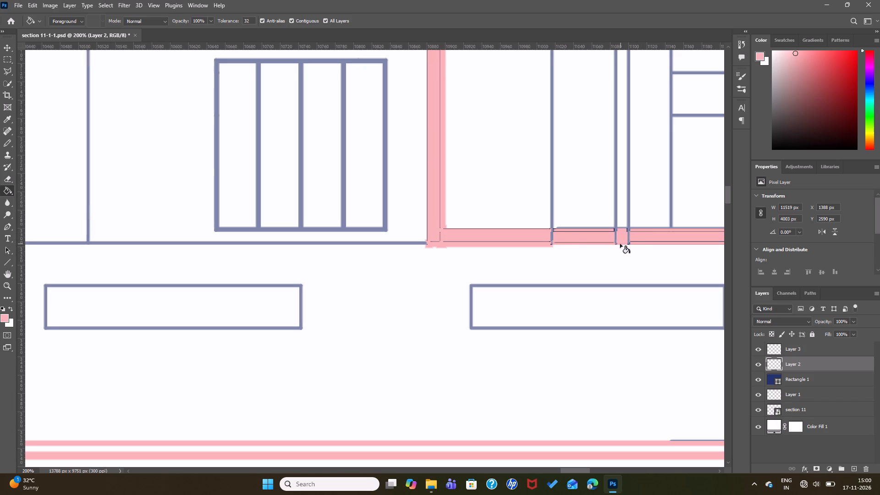
click(616, 244)
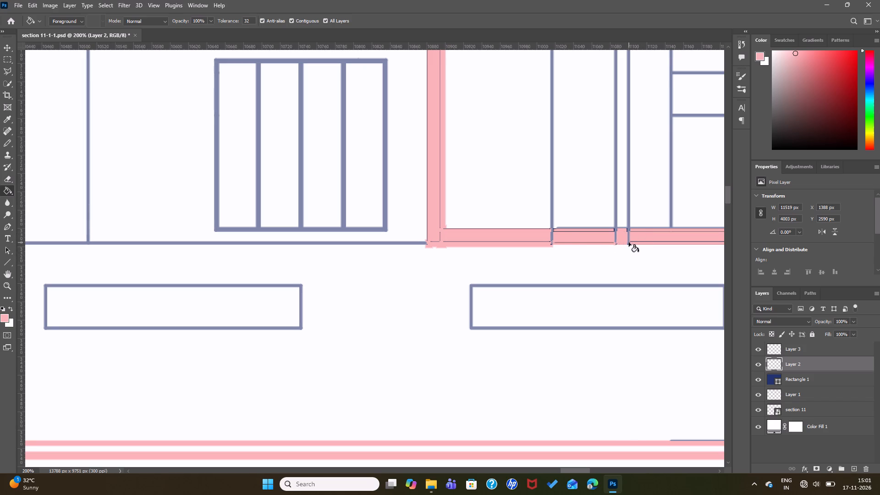
click(628, 244)
click(627, 229)
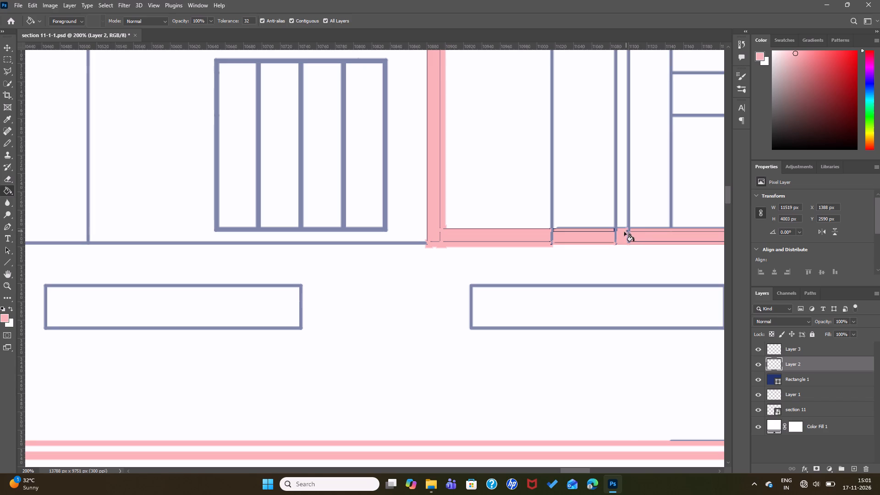
click(614, 228)
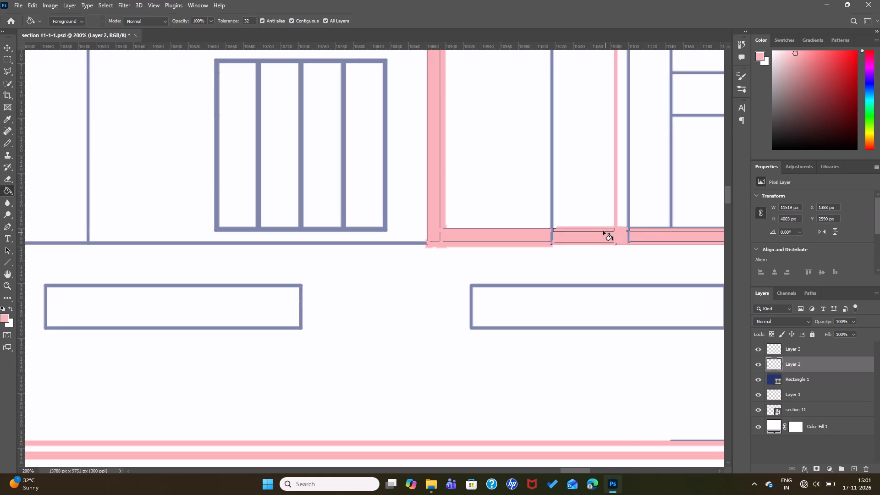
key(ctrl+z)
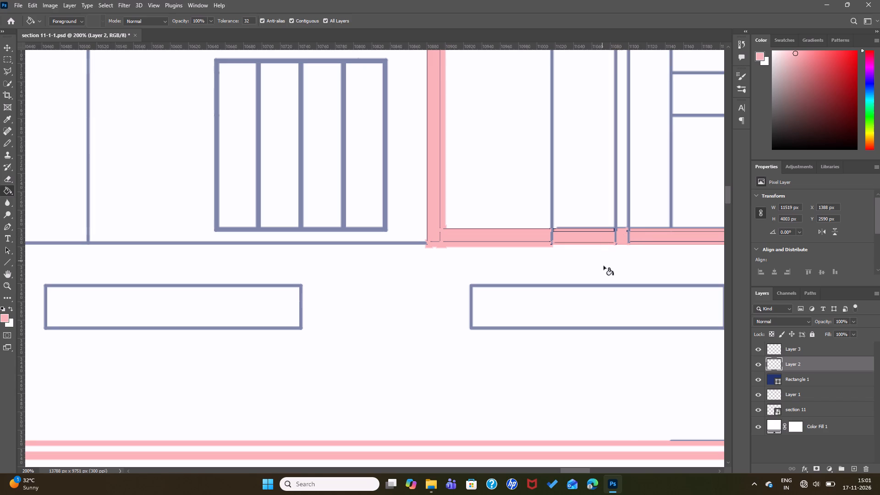
Recolour the short black line beside the lower room's right-hand lintel pink, undoing the fills that spread into the adjoining panel.
drag(579, 469, 604, 468)
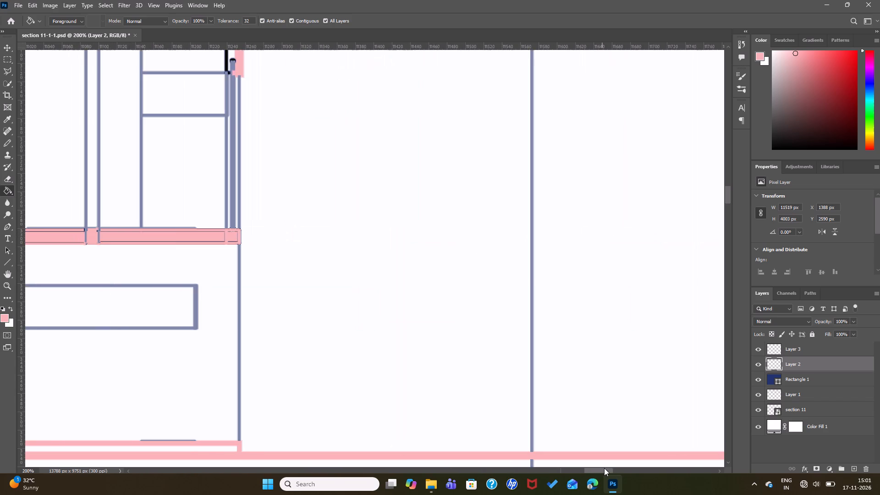
drag(604, 468, 588, 467)
scroll(526, 392, up, 15)
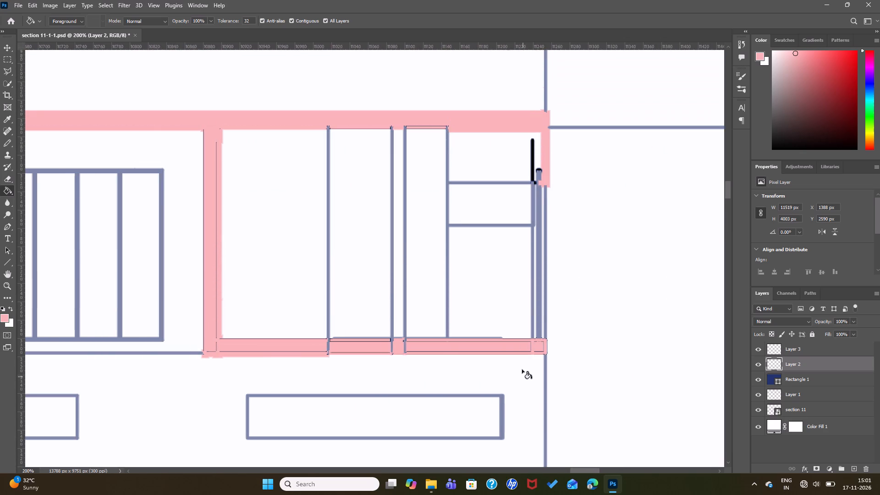
click(536, 158)
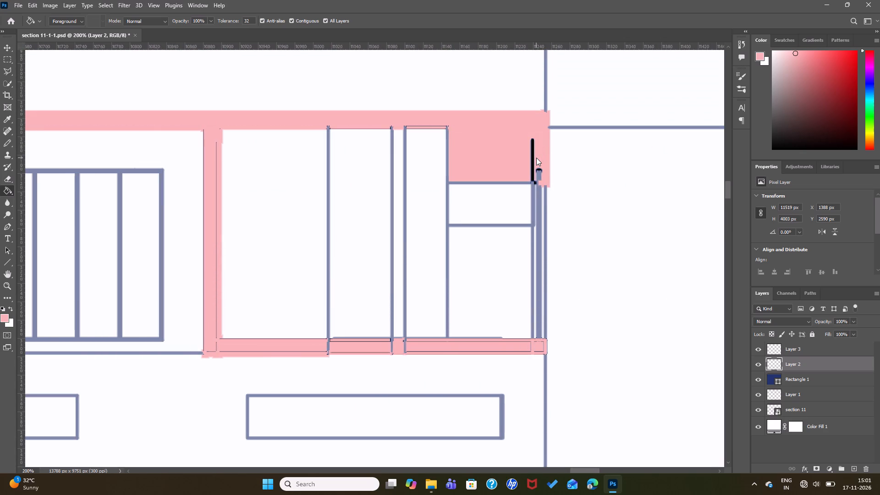
key(ctrl+z)
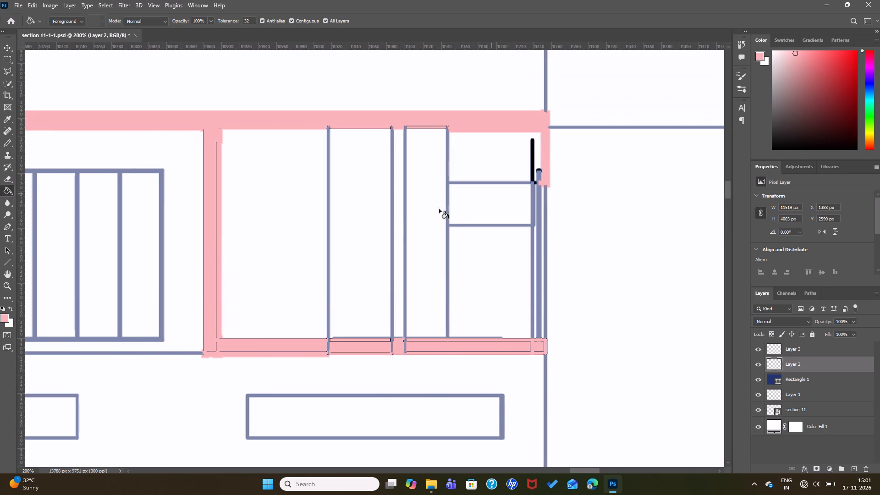
scroll(398, 217, up, 8)
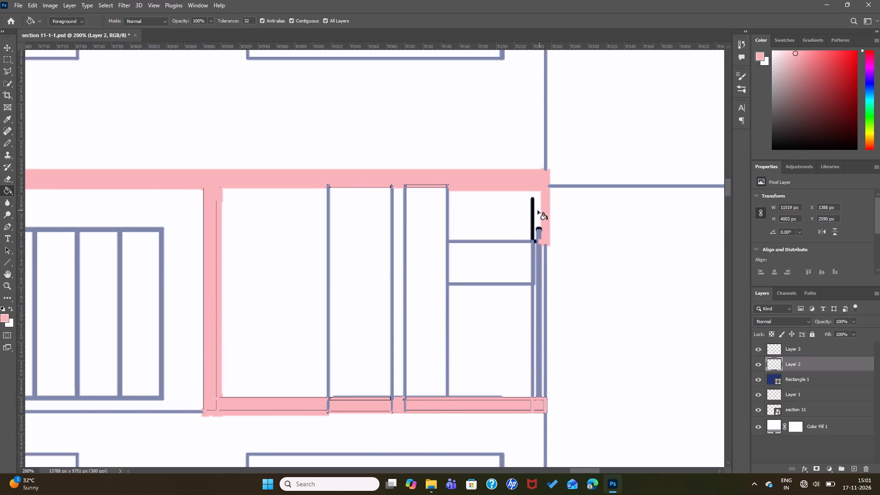
click(532, 210)
click(536, 211)
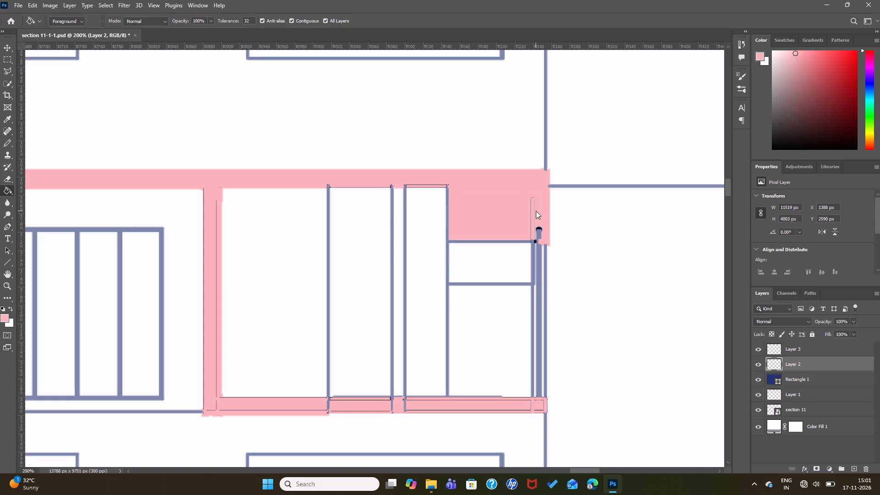
key(ctrl+z)
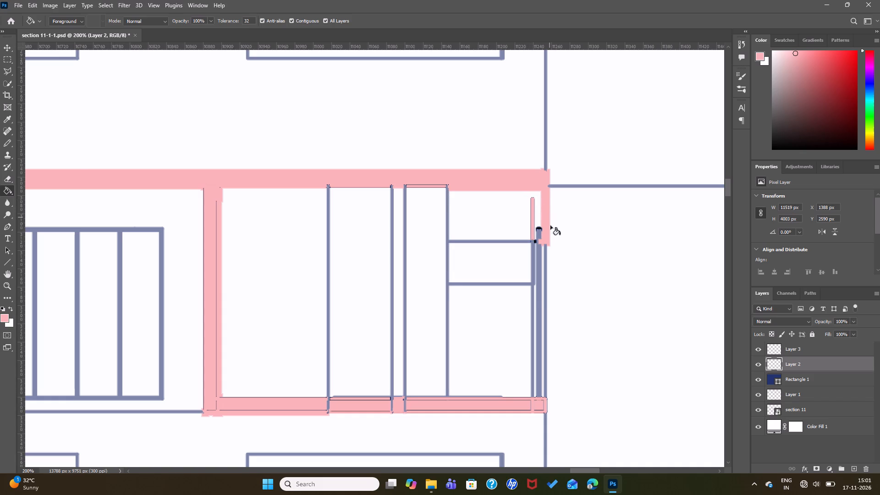
scroll(550, 225, up, 4)
click(535, 265)
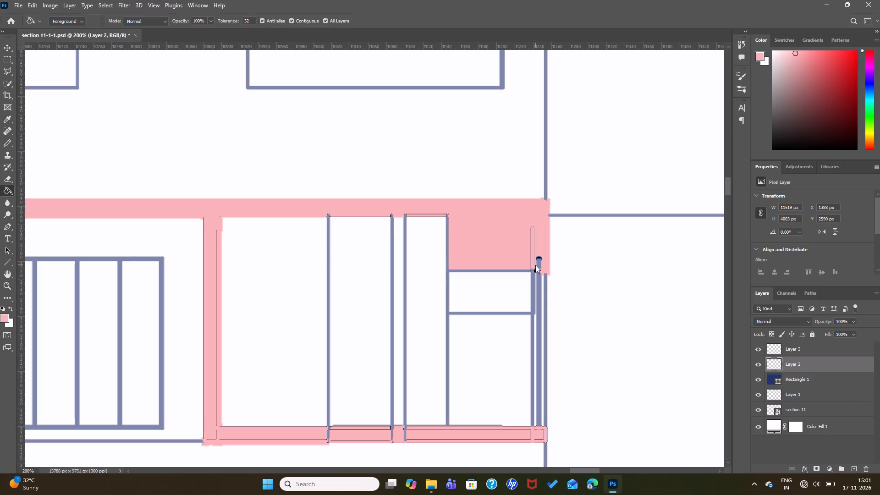
key(ctrl+z)
Fill the remaining segments of the upper room's floor slab and their black outlines with pink, undoing the spread up the partition line.
scroll(535, 265, up, 5)
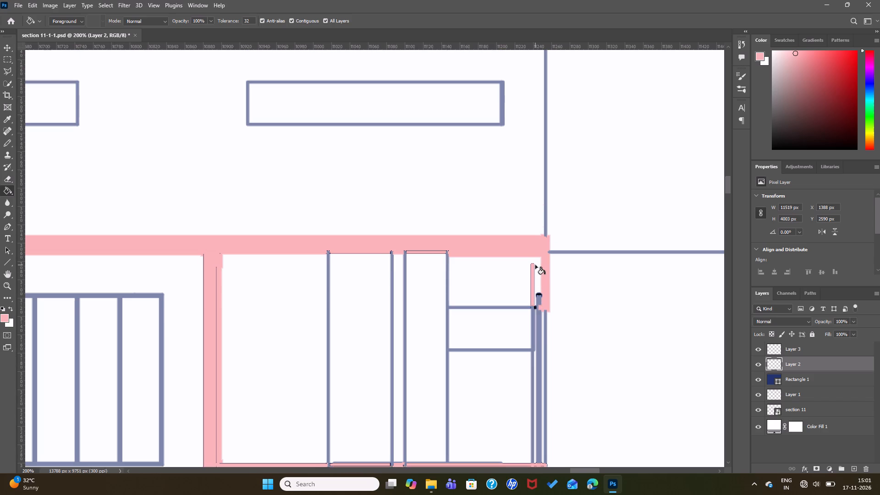
scroll(535, 265, up, 12)
click(510, 119)
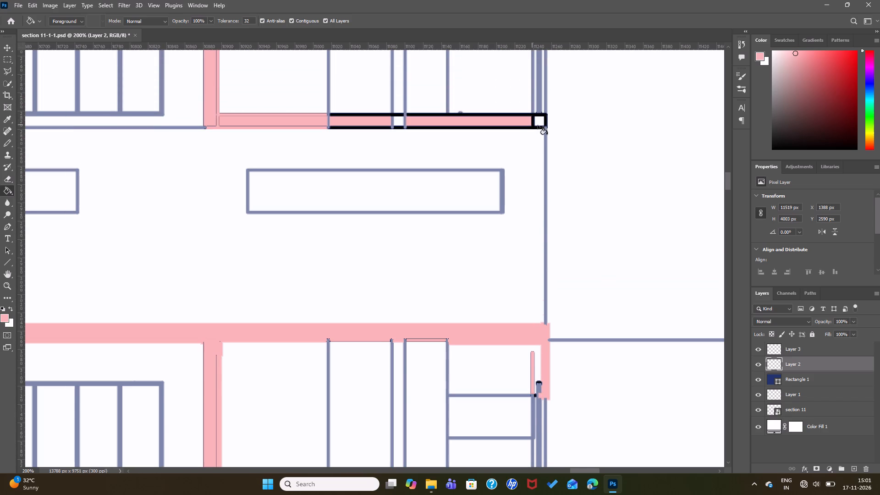
click(541, 124)
click(538, 128)
click(396, 128)
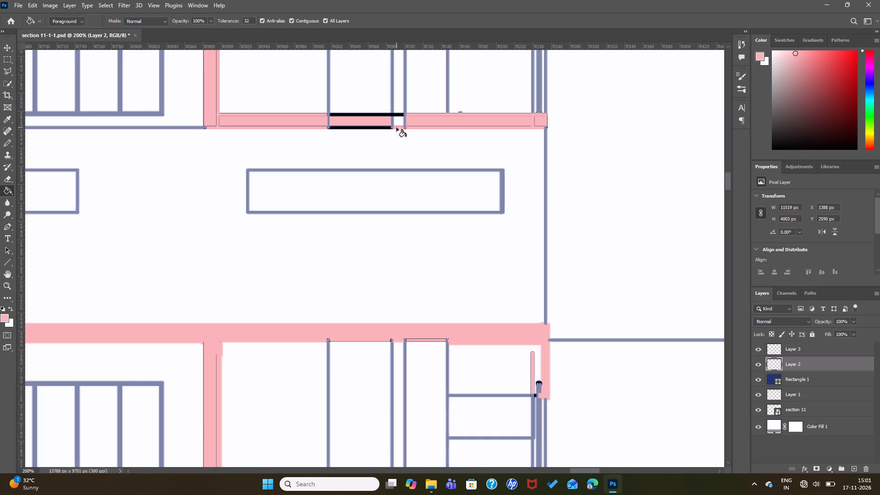
click(380, 128)
click(391, 127)
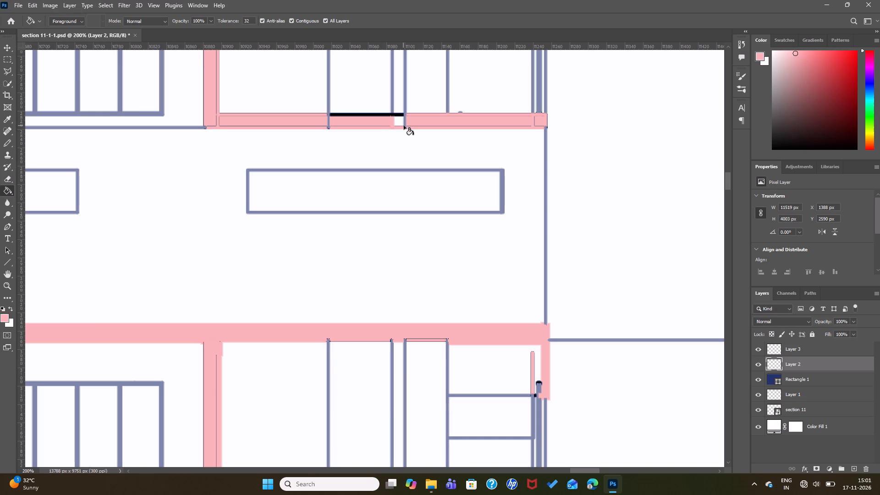
click(401, 114)
click(393, 115)
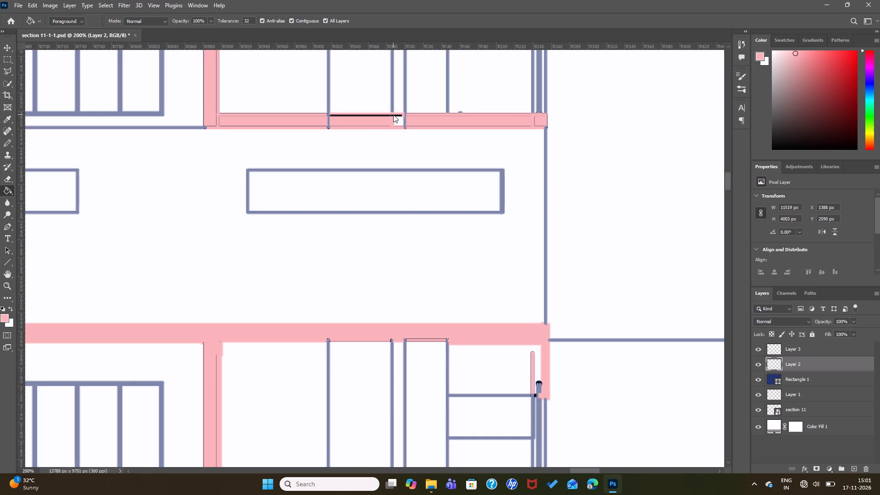
click(396, 115)
click(405, 125)
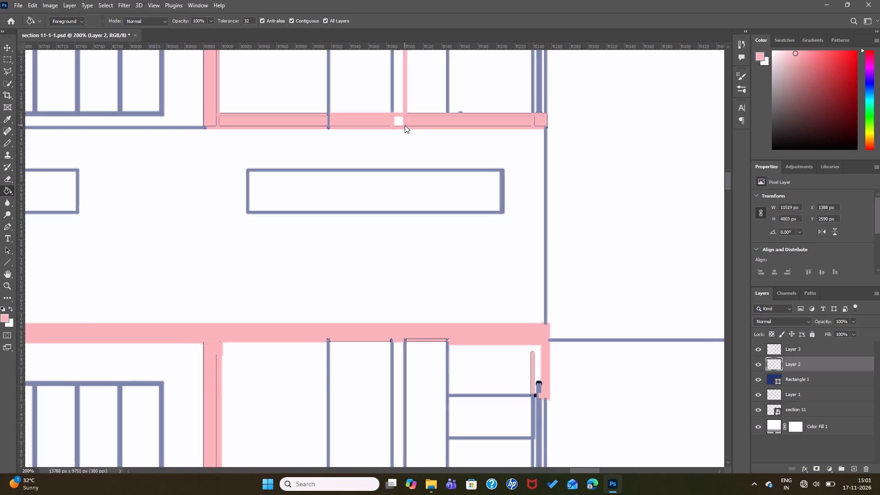
key(ctrl+z)
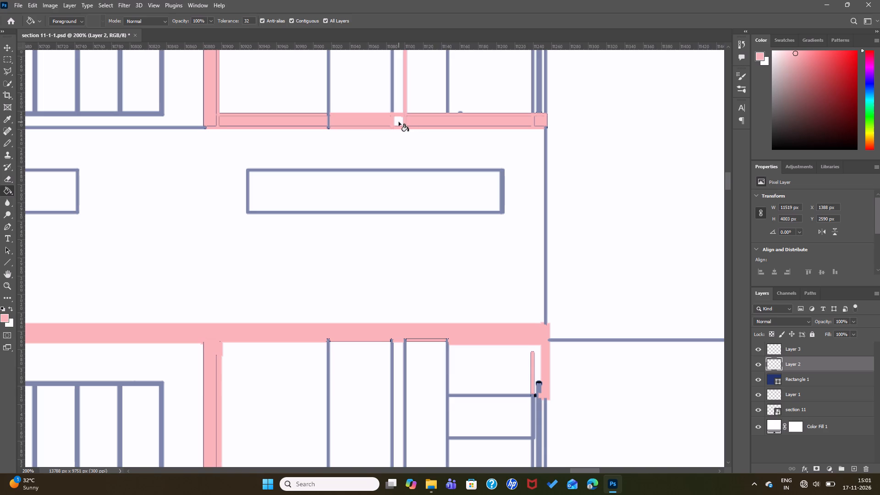
click(399, 122)
Fill the upper room's interior partition wall with pink.
scroll(399, 122, up, 20)
scroll(399, 122, up, 6)
click(402, 121)
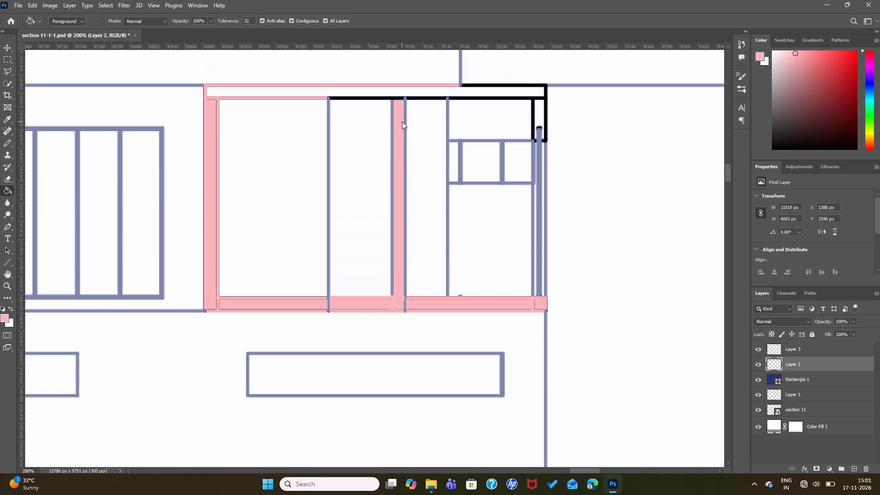
Fill the upper room's roof slab and right-hand lintel with pink, including their black outlines, undoing the fill that spreads outside the building.
scroll(402, 121, up, 2)
click(535, 133)
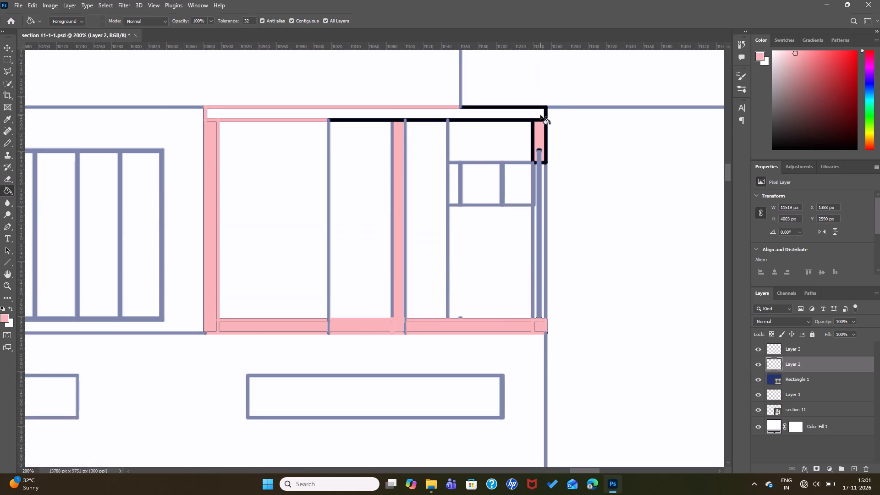
click(540, 115)
click(469, 120)
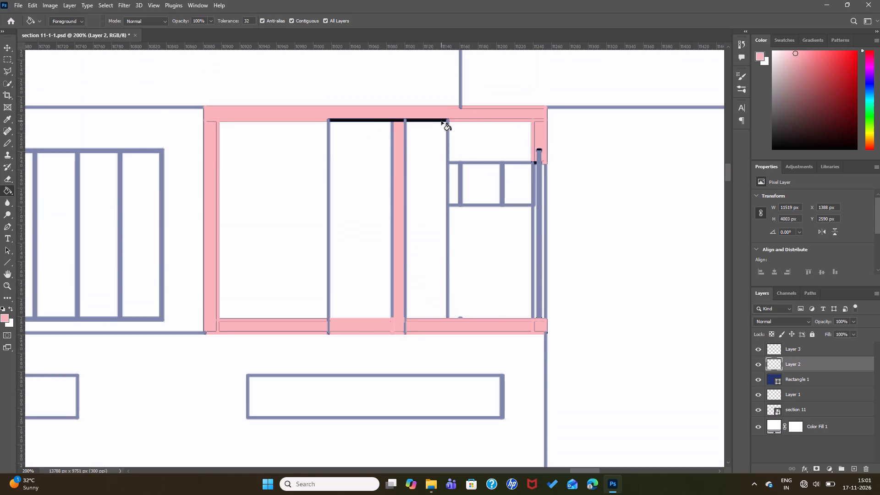
click(441, 121)
click(384, 121)
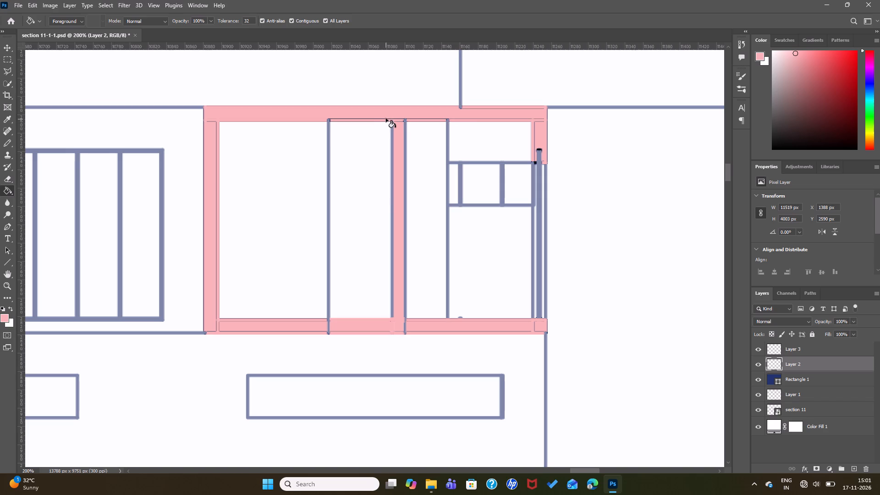
click(387, 119)
click(431, 120)
click(431, 120)
click(431, 120)
click(548, 128)
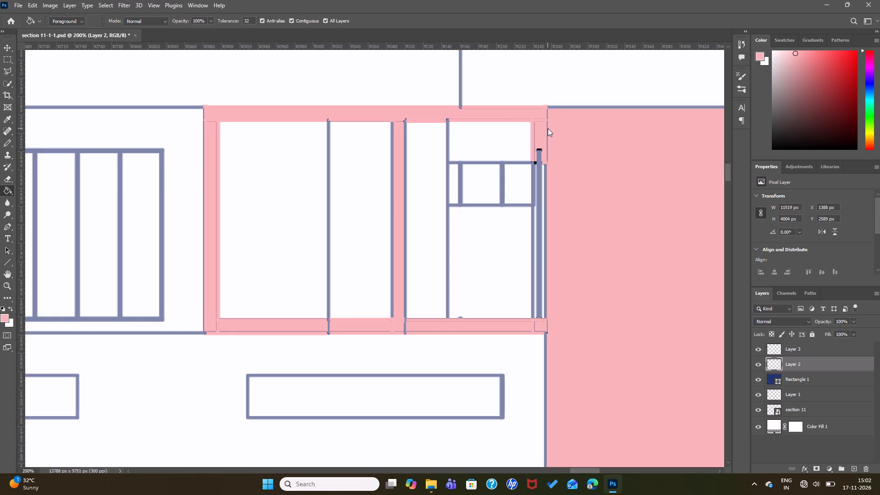
key(ctrl+z)
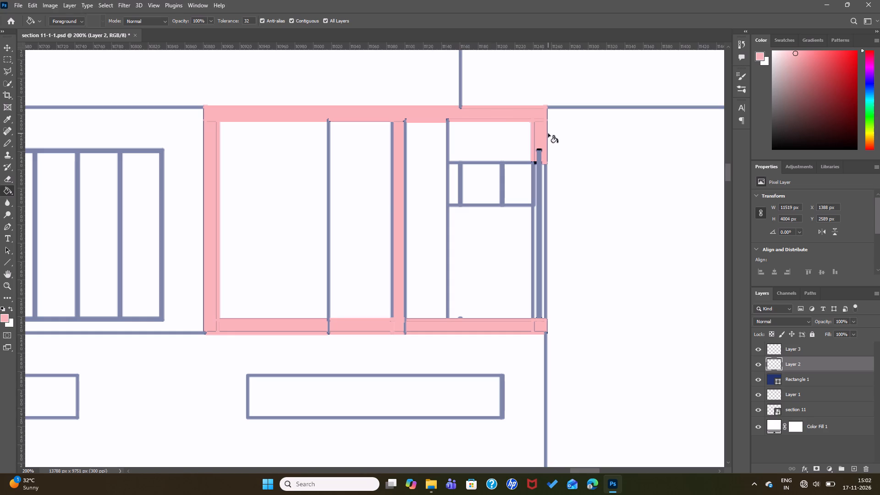
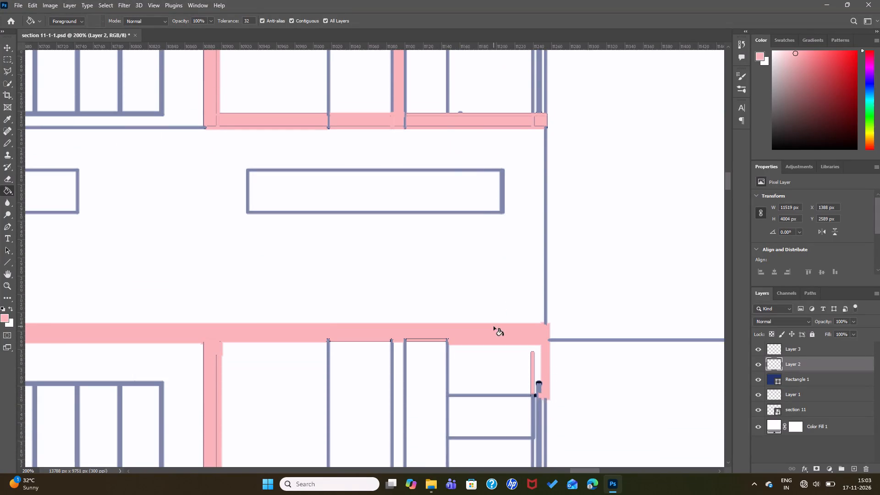
Undo the recent pink fills of the upper room's roof slab, right-hand lintel and interior partition wall.
scroll(485, 361, up, 9)
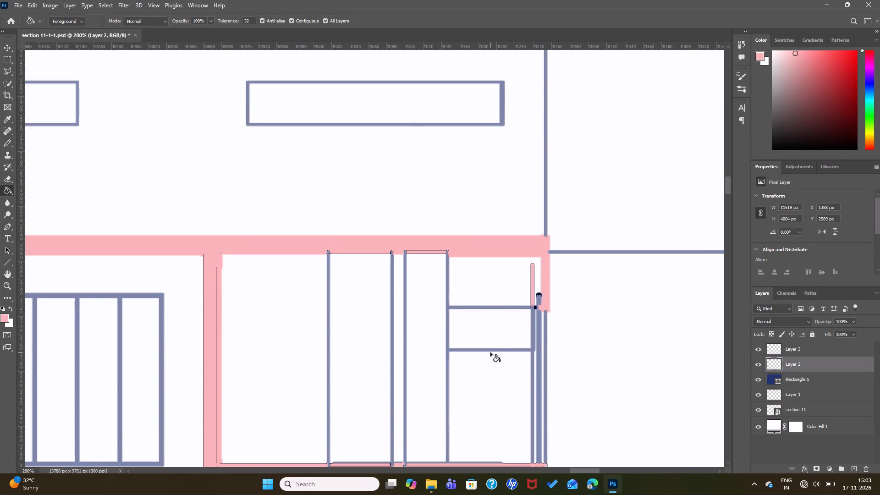
scroll(490, 352, up, 20)
scroll(490, 352, up, 12)
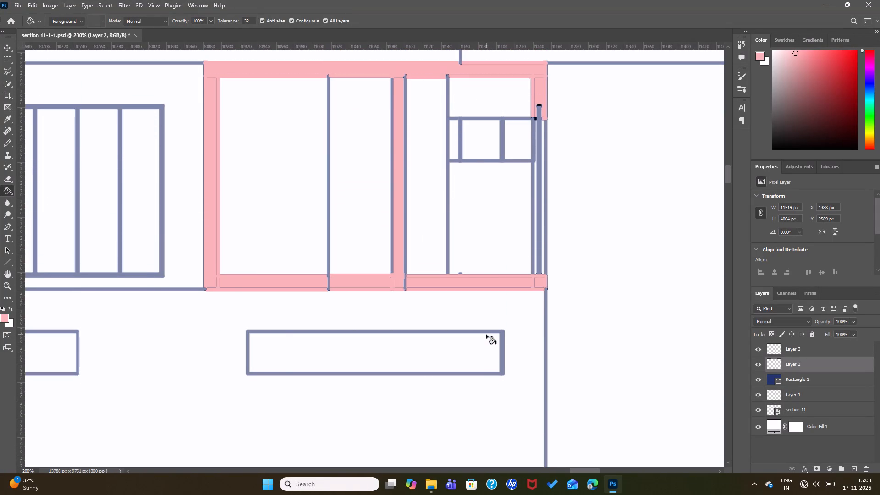
key(ctrl+z)
key(ctrl+x)
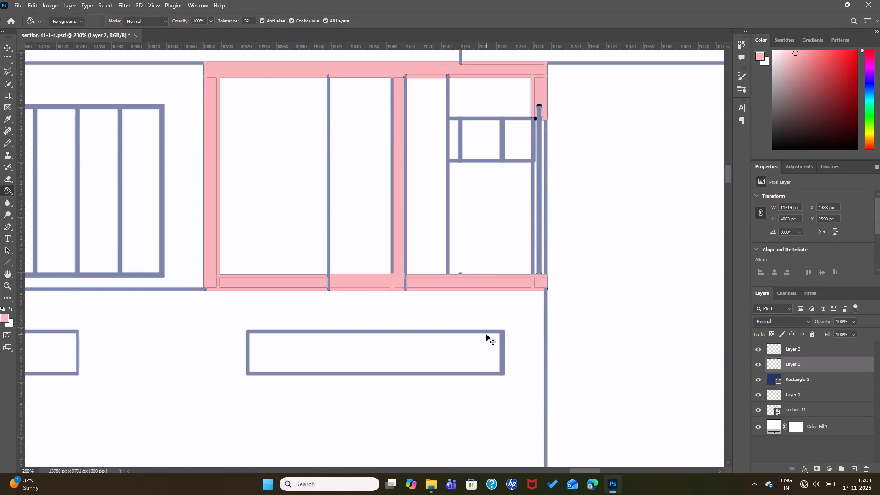
key(ctrl+z)
key(ctrl+z)
key(ctrl+z)
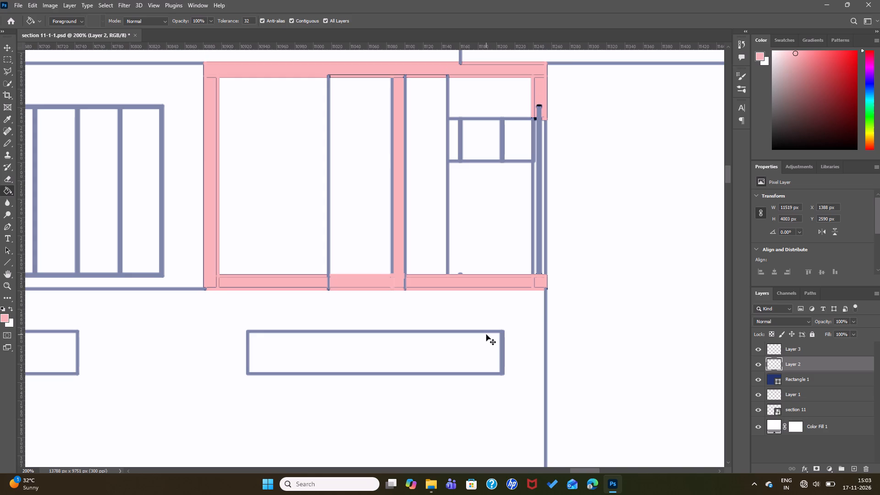
key(ctrl+z)
key(ctrl+z)
key(ctrl+z)
key(ctrl+z)
key(ctrl+z)
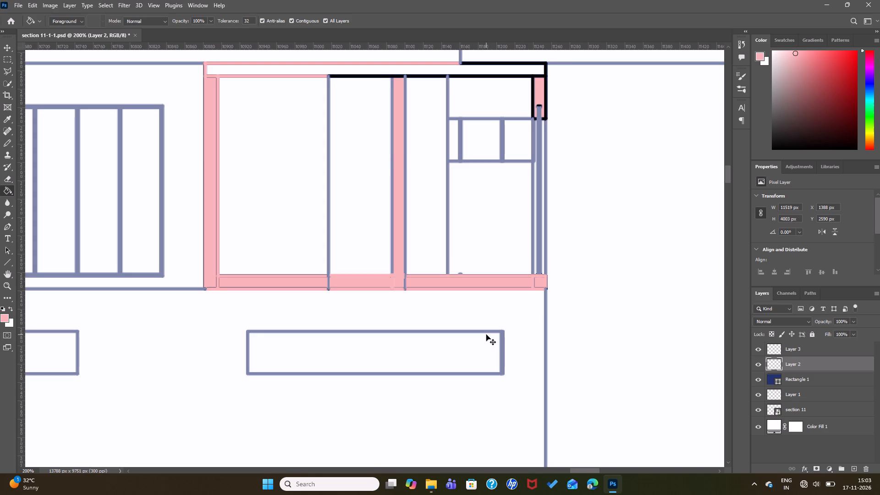
key(ctrl+z)
key(ctrl+z)
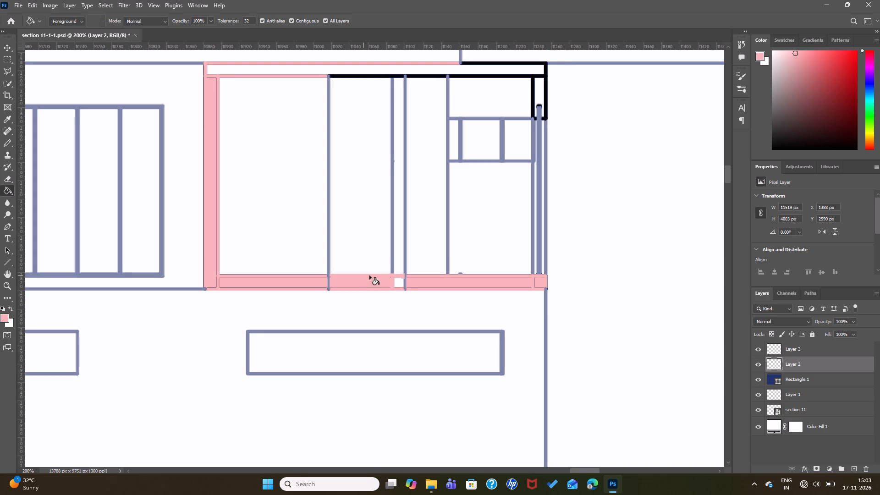
Refill the floor-slab gap below the partition, the roof slab and the outlined right-hand lintel with pink, undoing the spill outside the building.
click(399, 283)
click(365, 70)
click(544, 79)
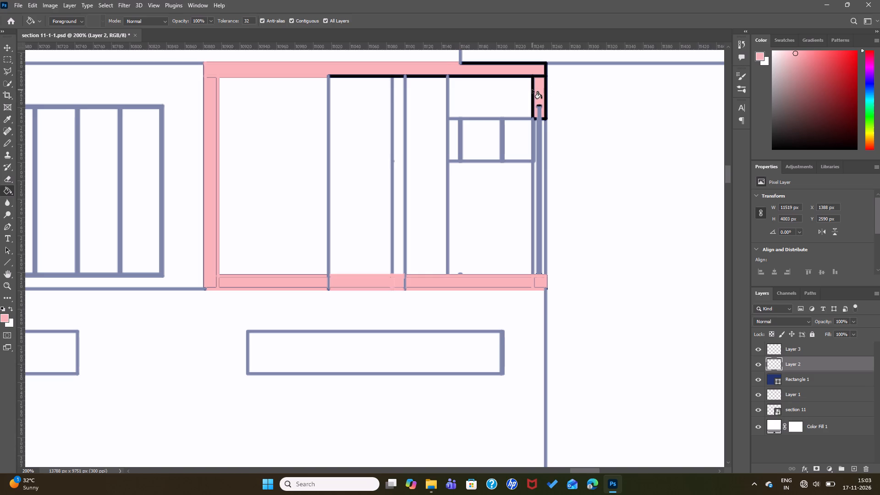
click(532, 89)
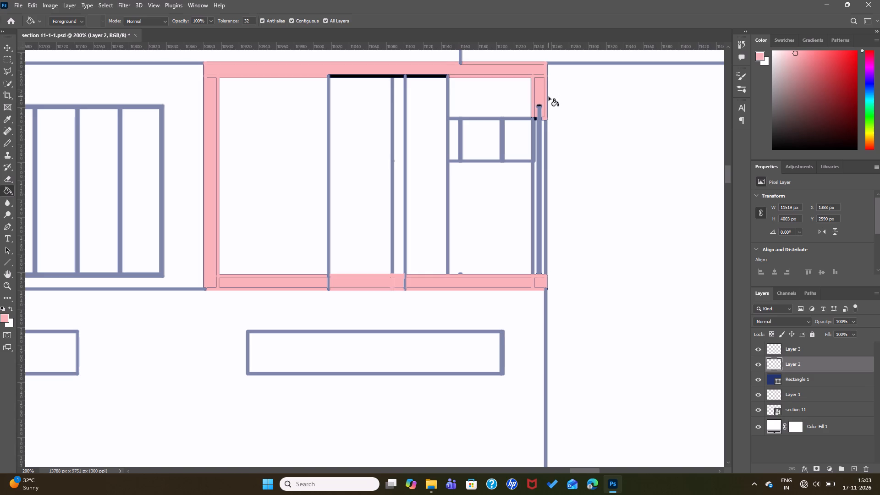
click(548, 97)
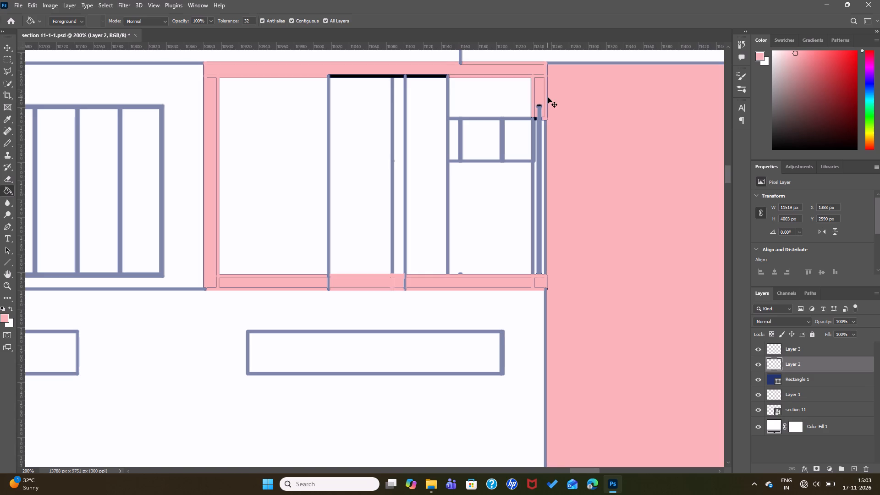
key(ctrl+z)
click(546, 99)
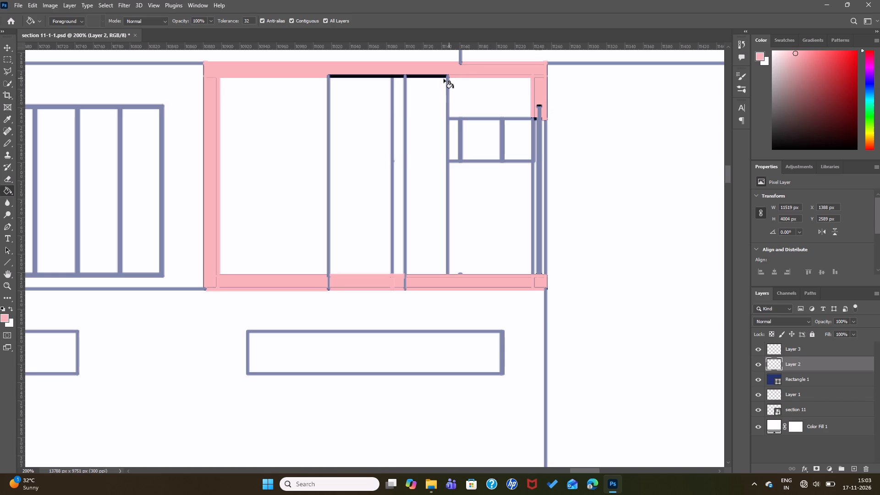
Recolour the remaining black segments along the underside of the upper room's roof slab pink.
click(441, 77)
click(397, 77)
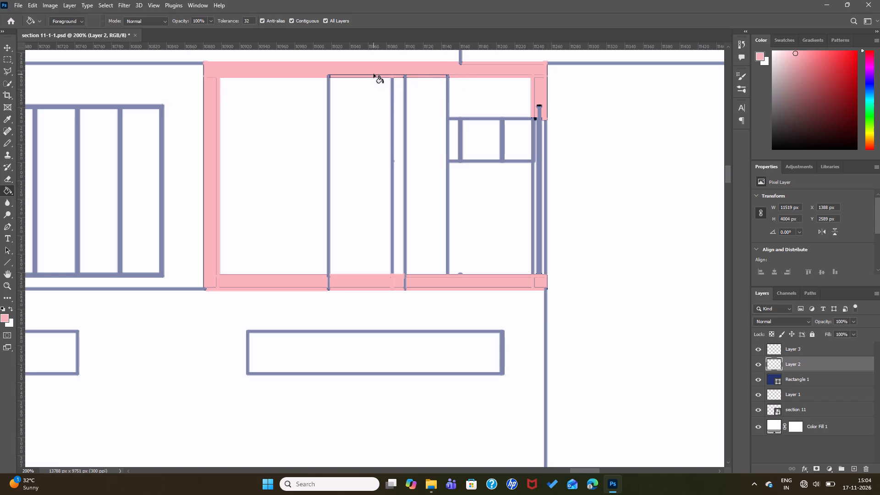
click(375, 75)
click(416, 75)
In the middle block, fill the intermediate slab's right-hand parapet upstand and the adjoining slab end with pink.
scroll(423, 192, up, 4)
scroll(472, 215, up, 4)
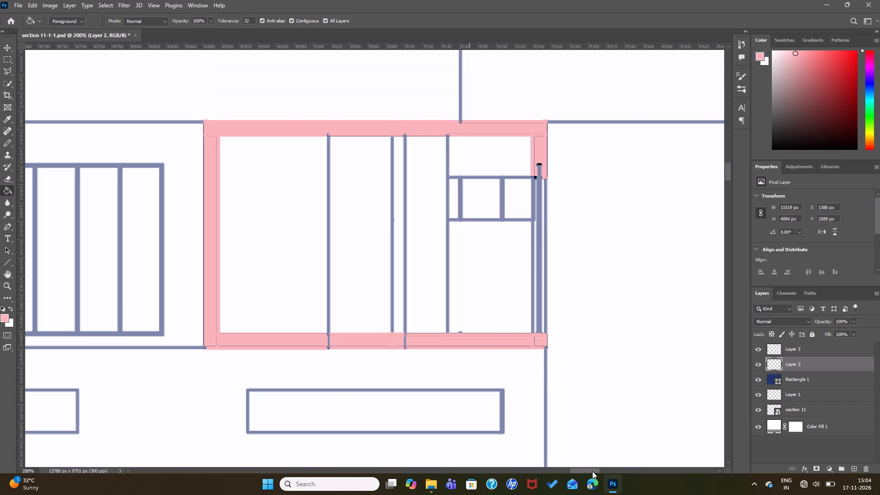
drag(589, 471, 552, 468)
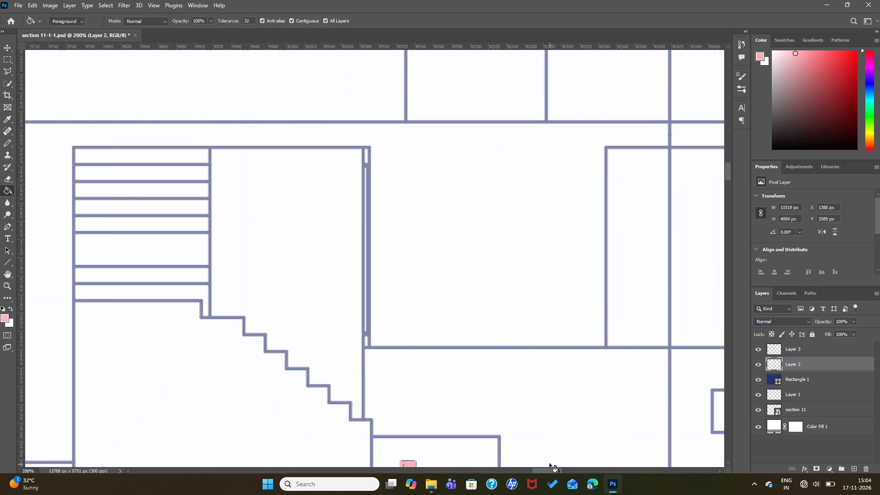
key(ctrl+minus)
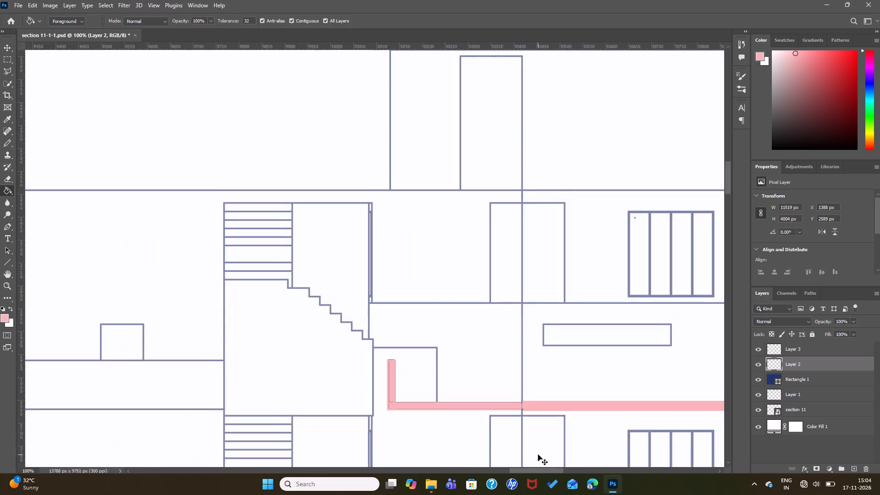
key(ctrl+minus)
key(ctrl+minus)
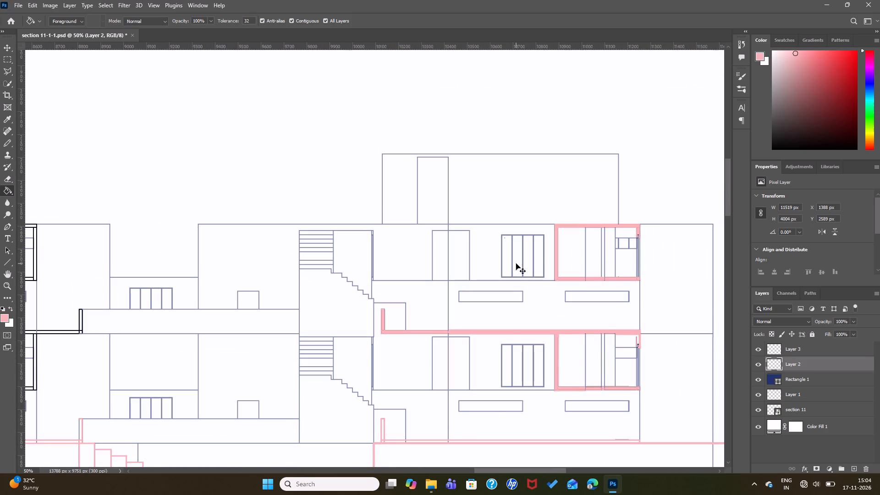
scroll(516, 264, down, 3)
scroll(509, 313, down, 3)
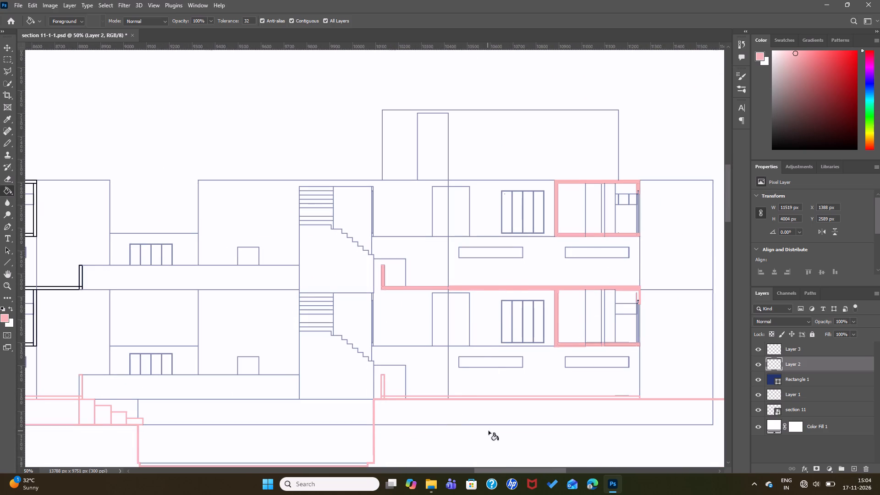
drag(501, 469, 453, 468)
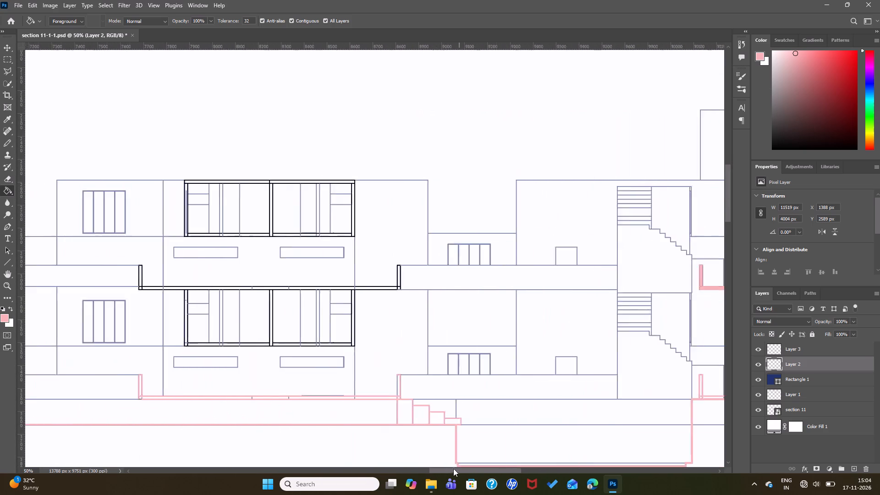
drag(453, 468, 441, 466)
click(536, 280)
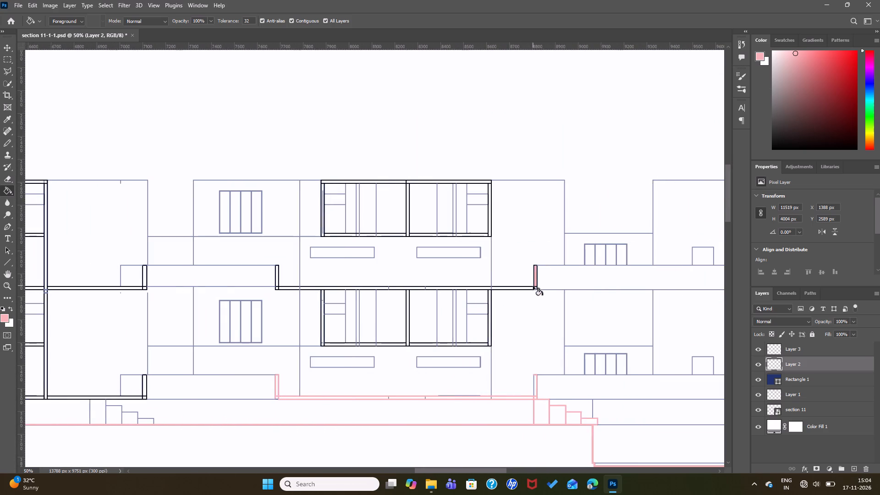
click(533, 288)
click(536, 288)
Fill the left and central segments of the middle block's intermediate slab with pink, including their black top outlines and part of the underside.
key(ctrl+equal)
key(ctrl+equal)
key(ctrl+equal)
key(ctrl+equal)
key(ctrl+equal)
key(ctrl+equal)
key(ctrl+equal)
key(ctrl+equal)
key(ctrl+equal)
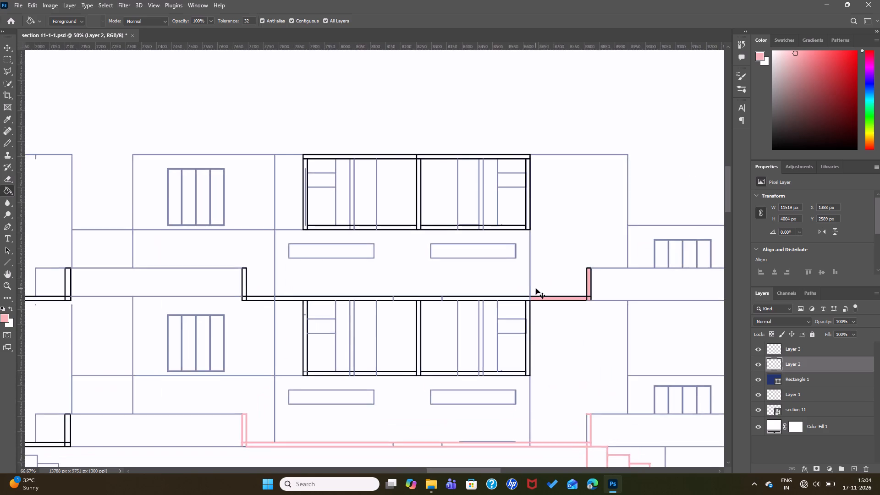
click(480, 427)
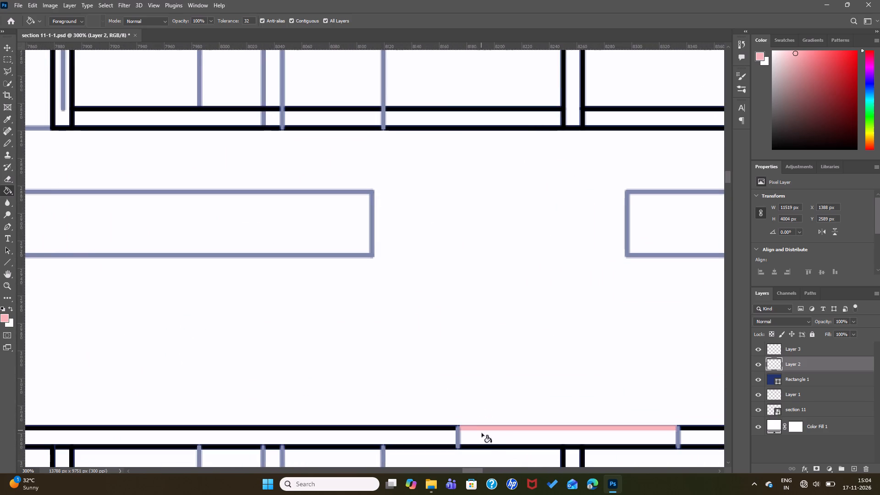
click(482, 445)
click(438, 427)
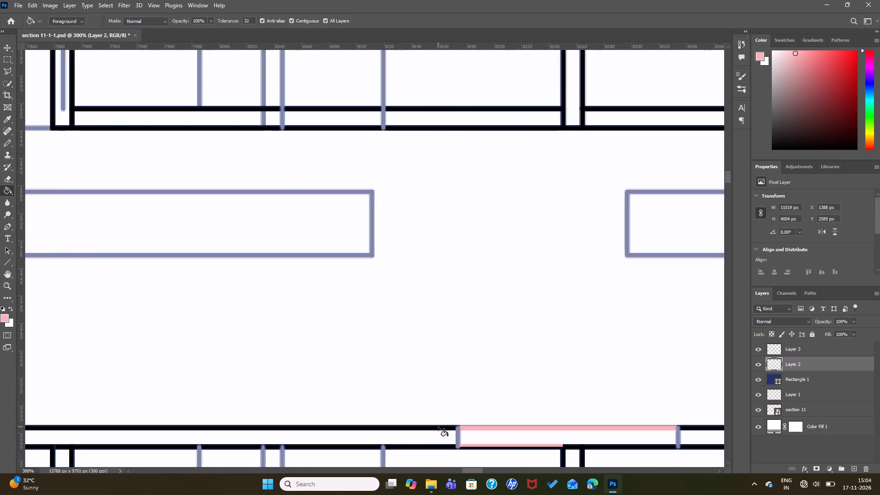
click(433, 448)
scroll(442, 386, down, 6)
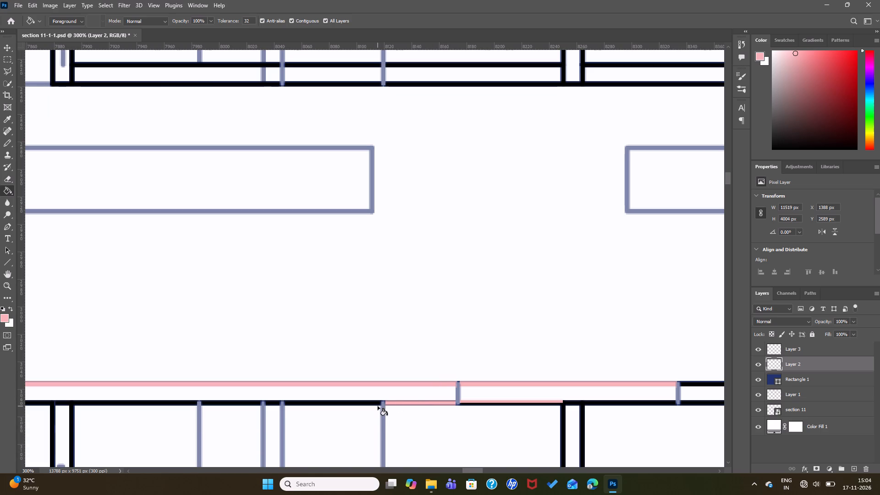
click(378, 405)
click(401, 391)
click(484, 397)
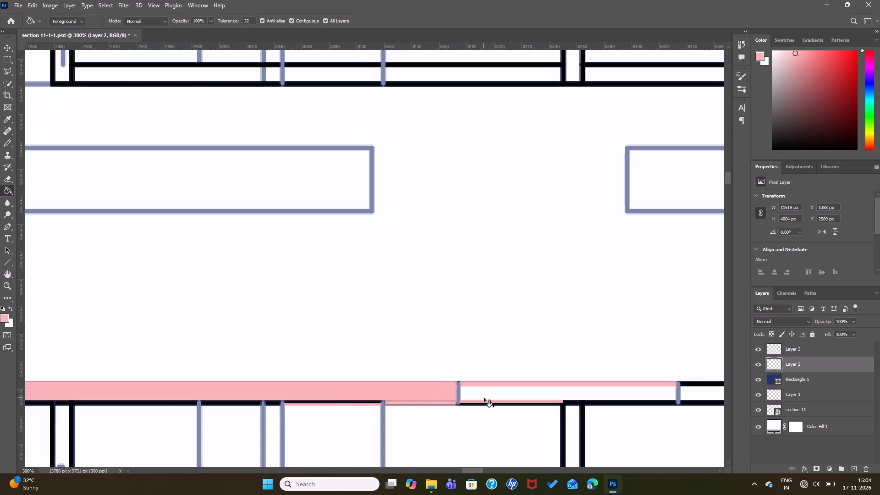
Recolour the slab's black underside segments above the lower left room's vertical lines pink, undoing the fill that spreads down one line.
click(319, 401)
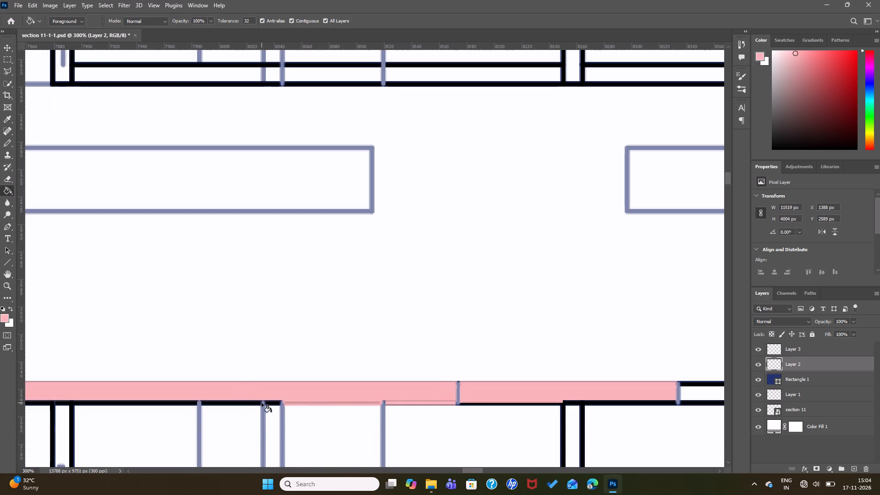
click(275, 403)
click(252, 403)
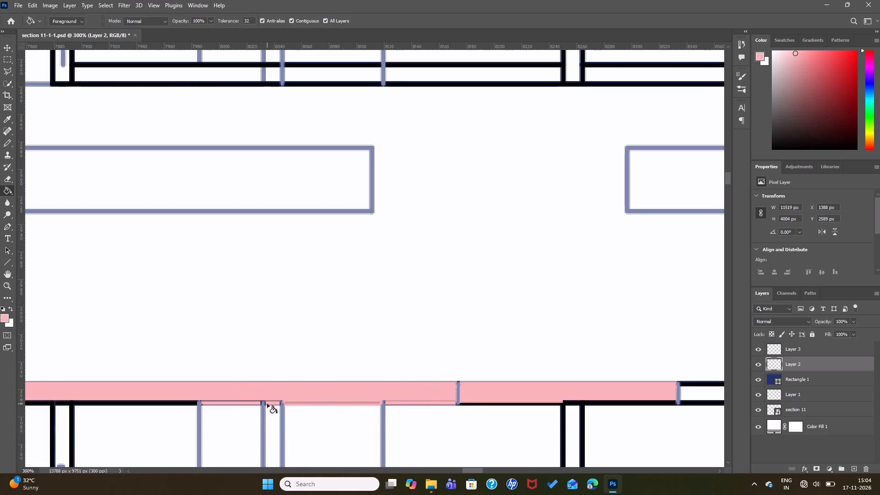
click(265, 403)
click(263, 403)
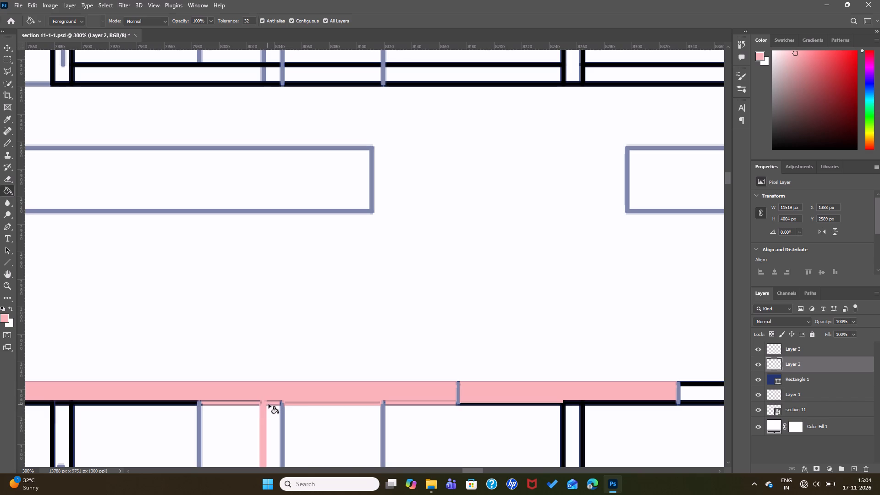
key(ctrl+z)
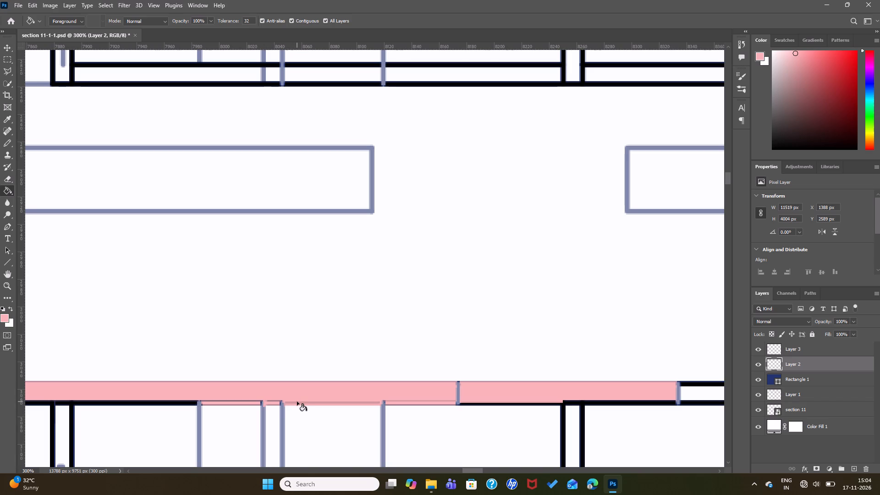
Fill the right half of the middle block's intermediate slab with pink, including its black top outline as far as the right-hand parapet.
key(ctrl+minus)
key(ctrl+minus)
click(499, 304)
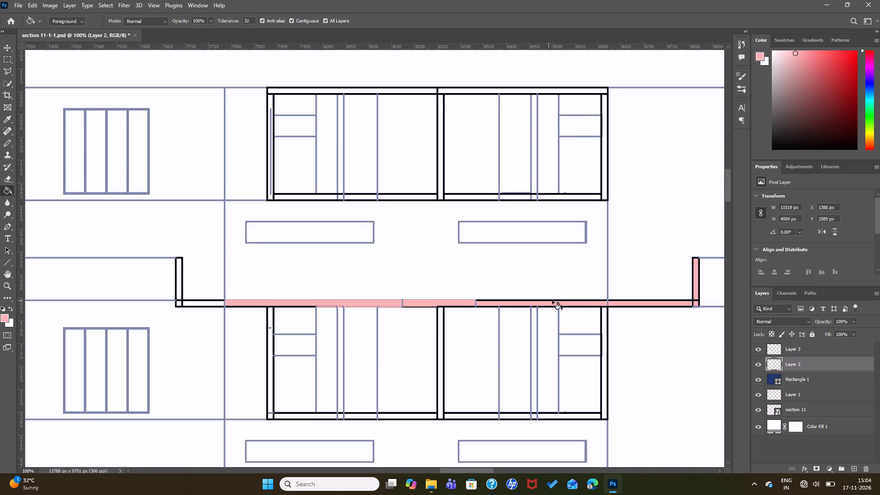
click(588, 300)
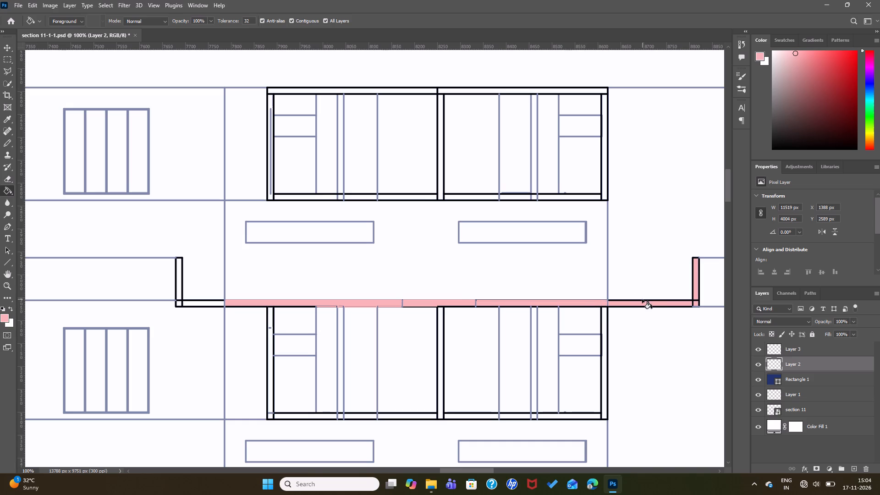
click(642, 300)
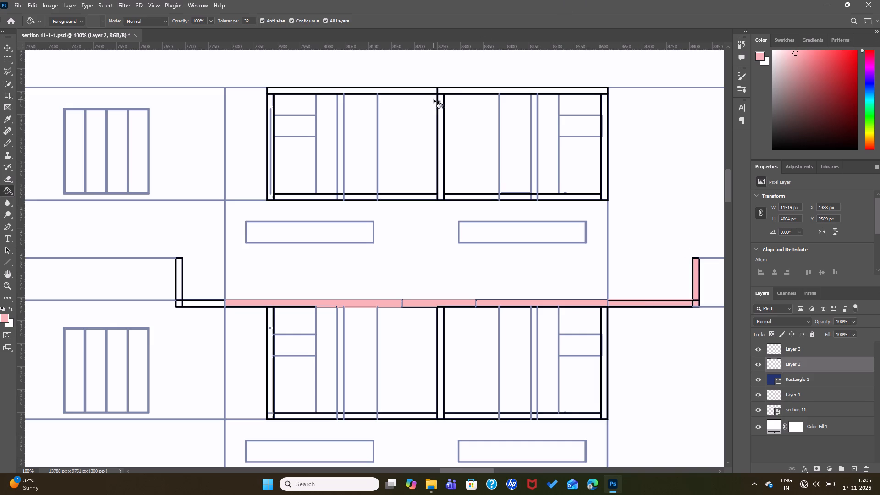
In the middle block's upper storey, fill the right half's top slab and floor slab, the central wall and the right wall with pink.
click(444, 91)
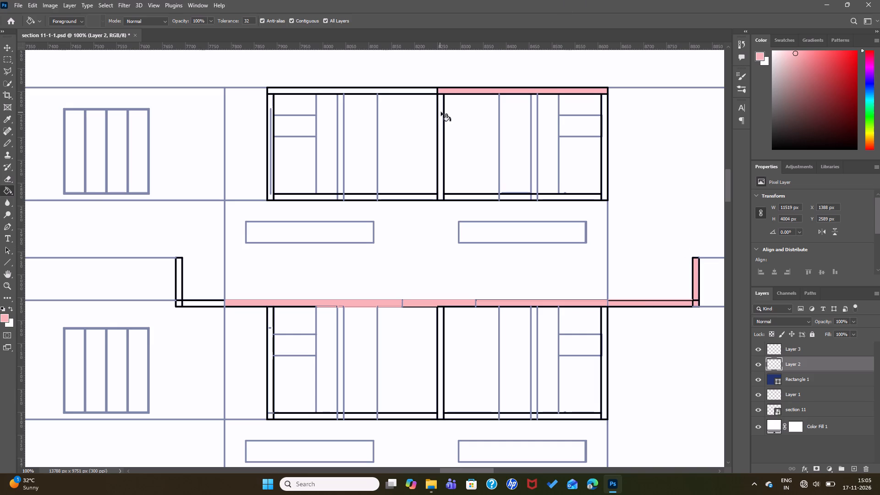
click(441, 112)
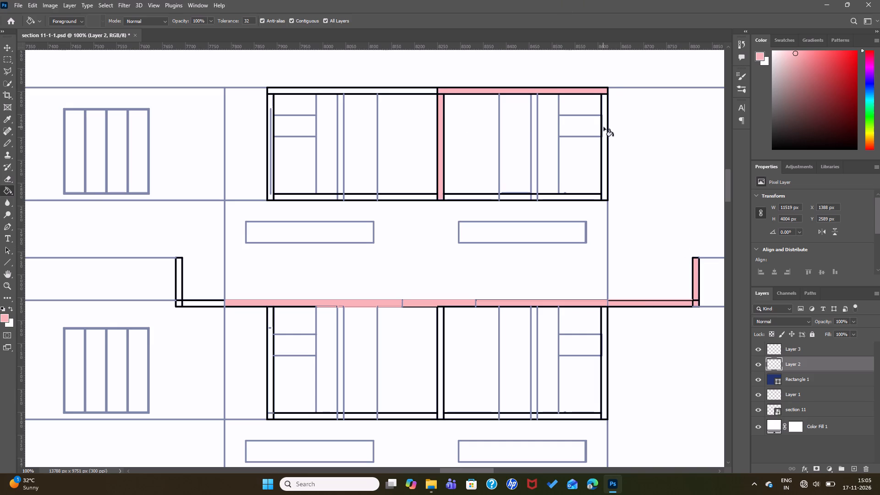
click(605, 126)
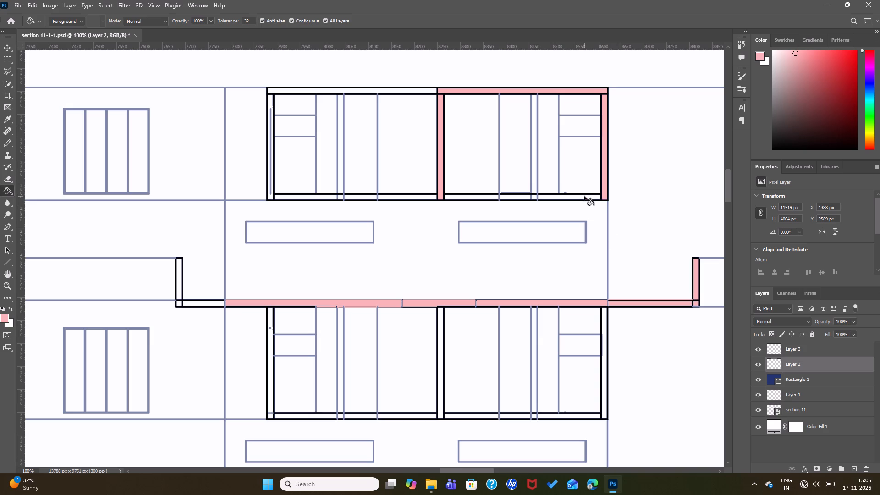
click(584, 198)
click(519, 197)
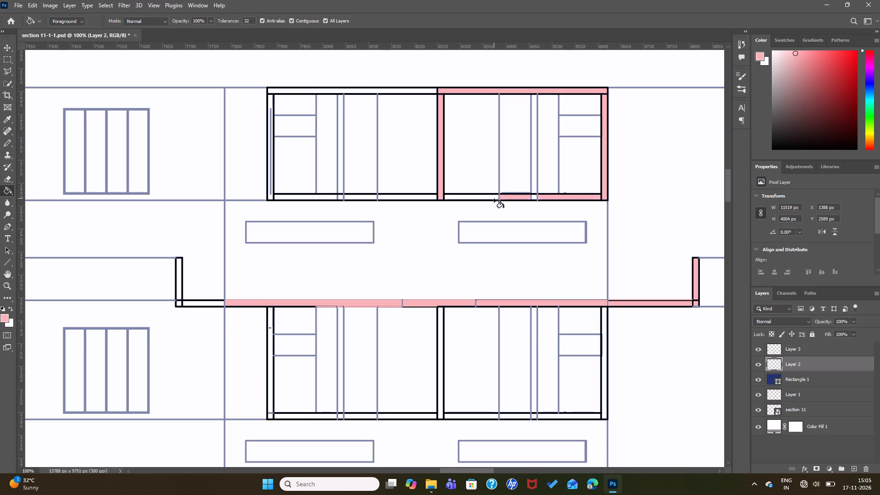
click(484, 197)
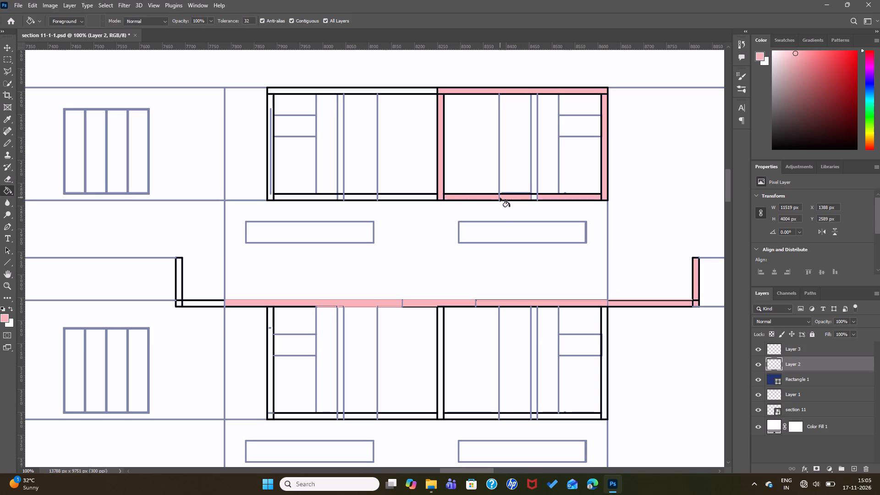
click(499, 197)
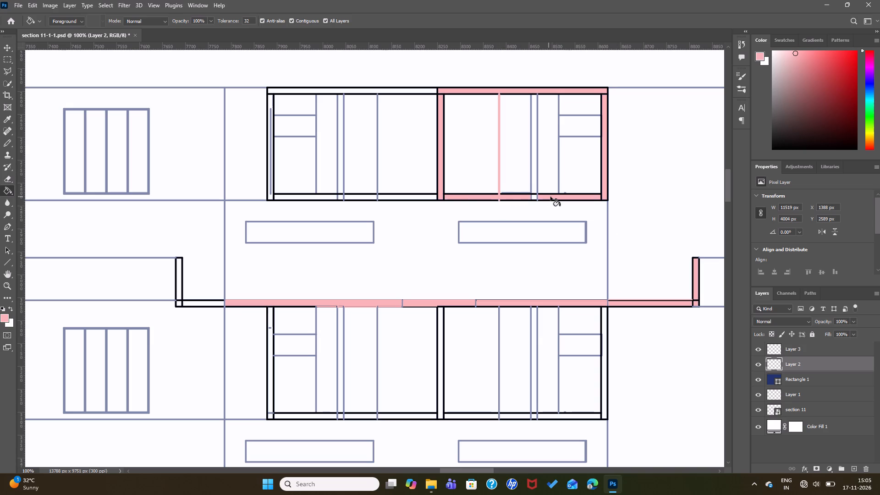
key(ctrl+z)
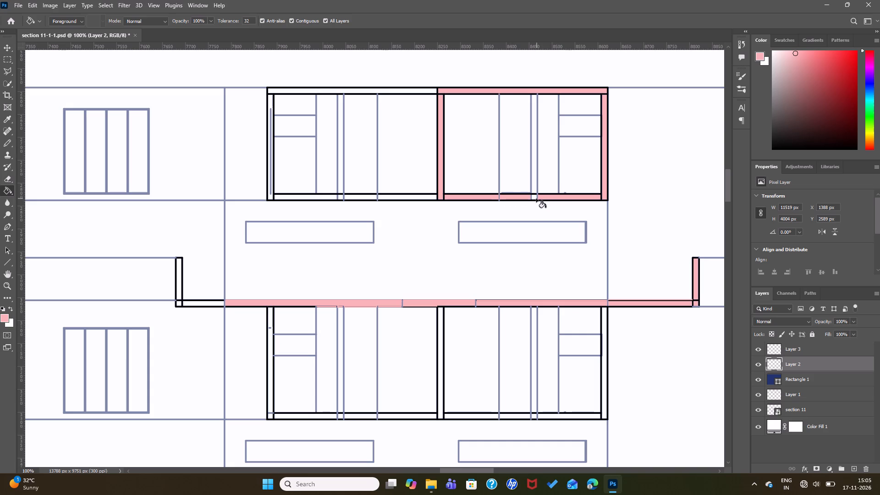
click(533, 198)
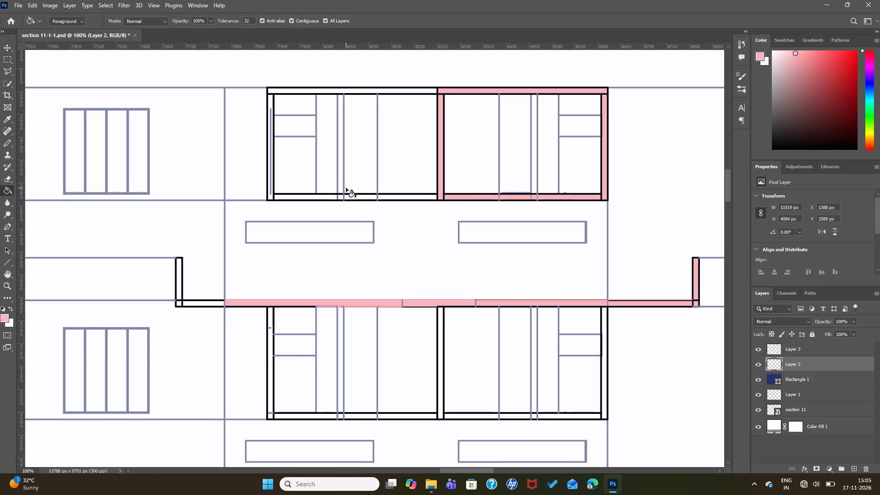
Fill the upper storey's left floor slab, left top slab and left wall with pink, and recolour the connected black outlines pink.
click(347, 197)
click(412, 197)
click(302, 196)
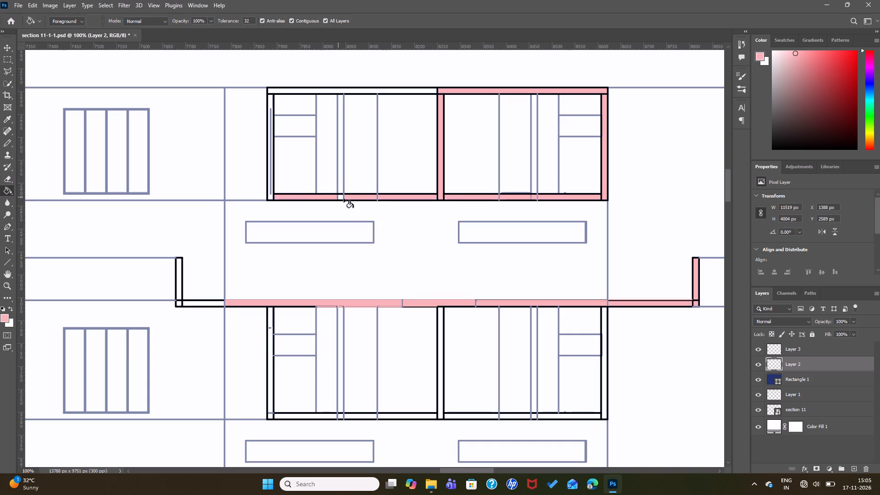
click(341, 198)
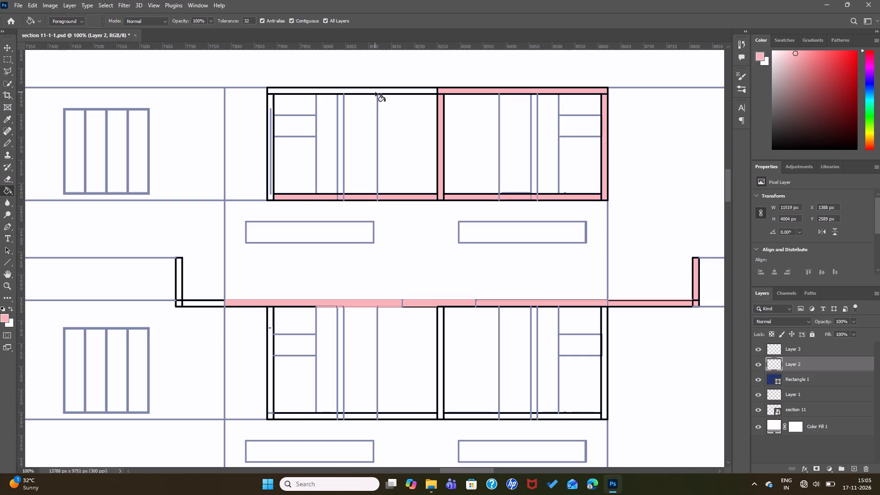
click(377, 91)
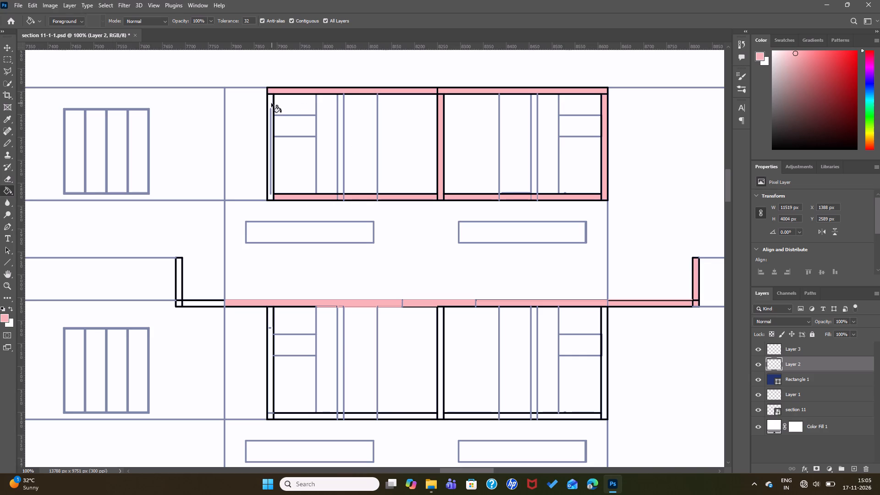
click(271, 103)
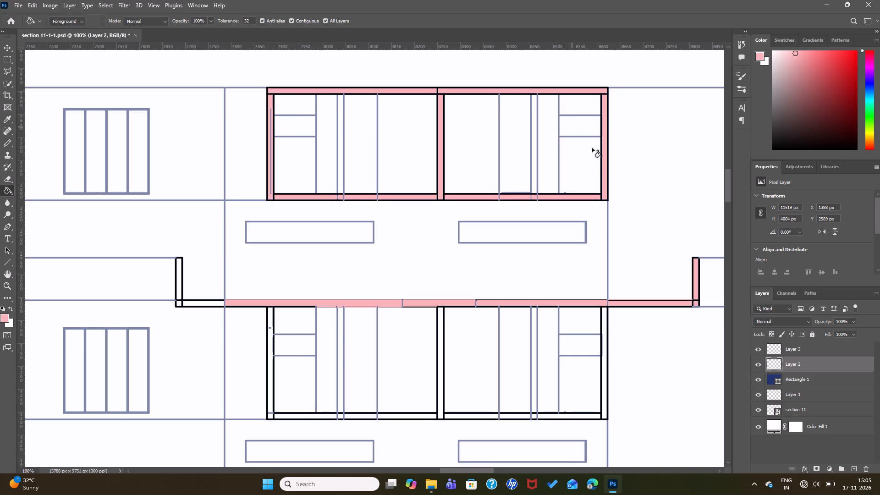
click(601, 180)
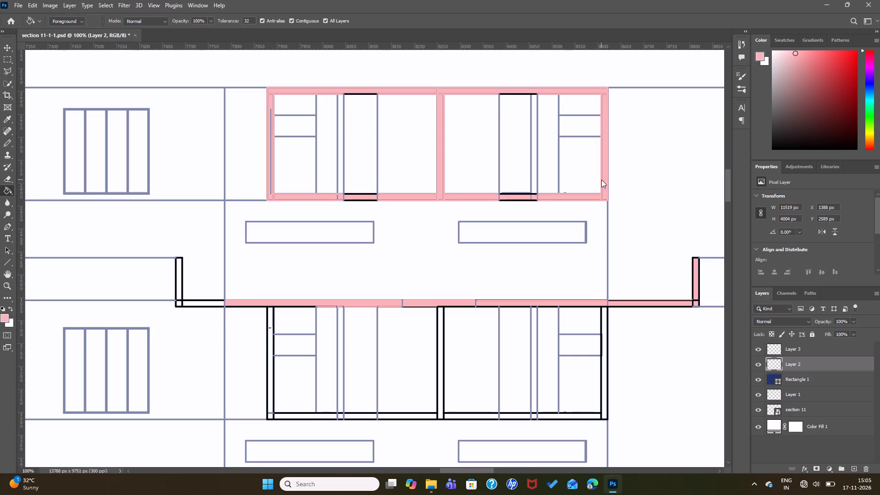
In the lower storey, recolour the central wall's outlines pink and fill the right-hand floor slab and right wall, including their outlines, with pink.
scroll(561, 232, down, 10)
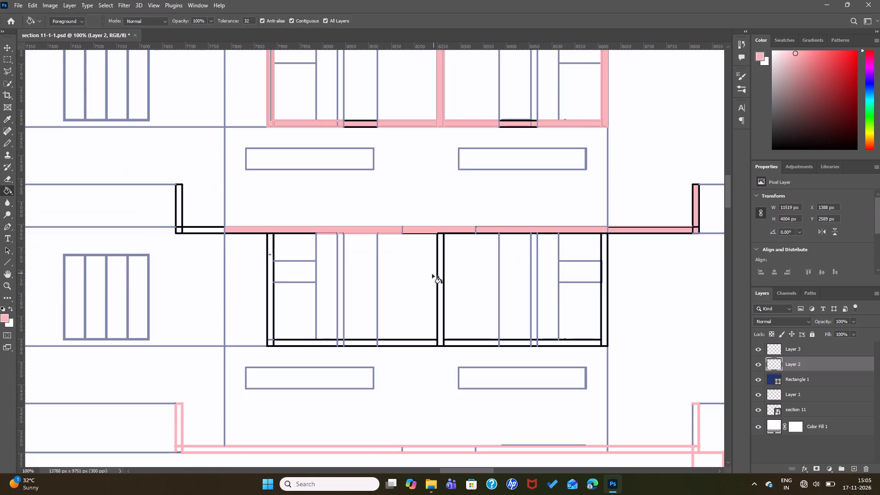
click(444, 272)
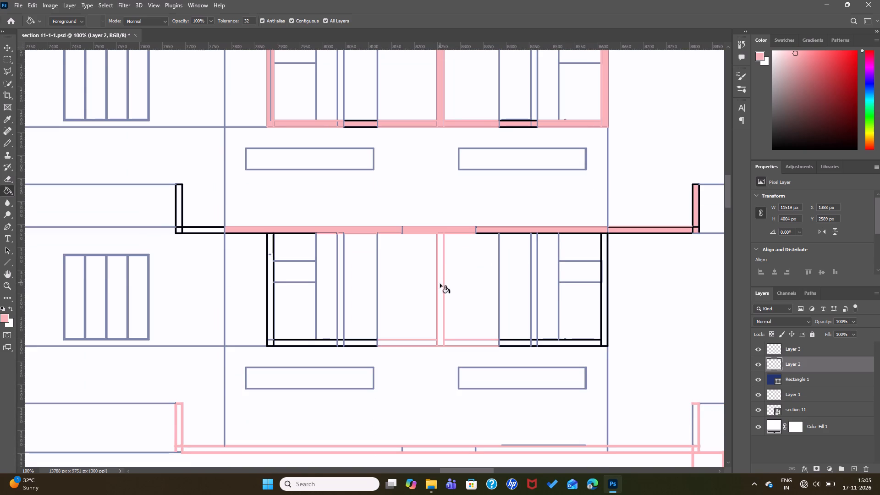
click(514, 345)
click(537, 346)
click(544, 345)
click(601, 328)
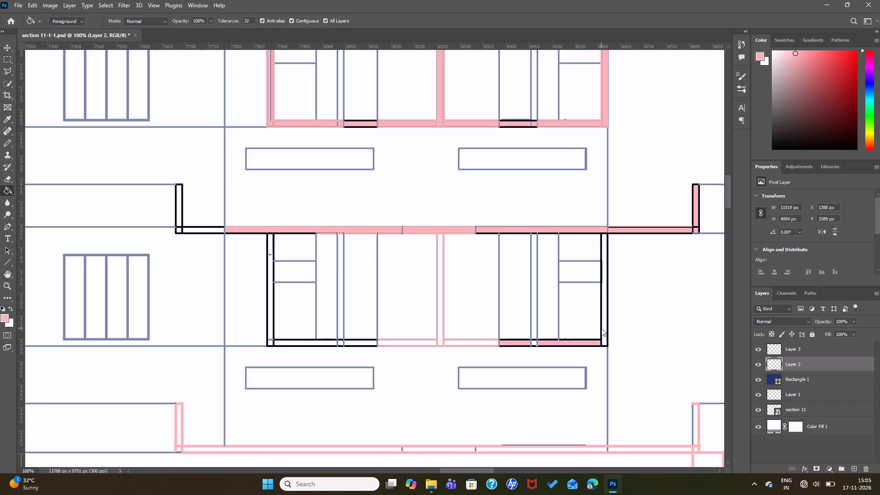
click(605, 330)
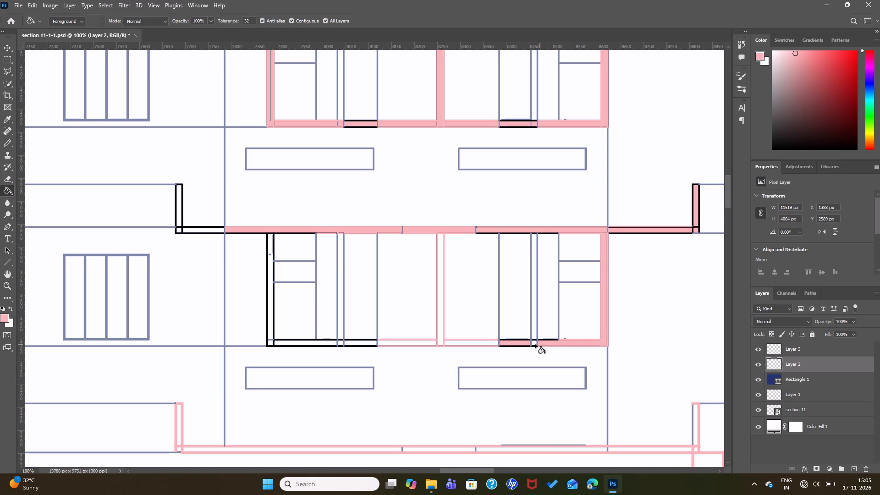
click(535, 343)
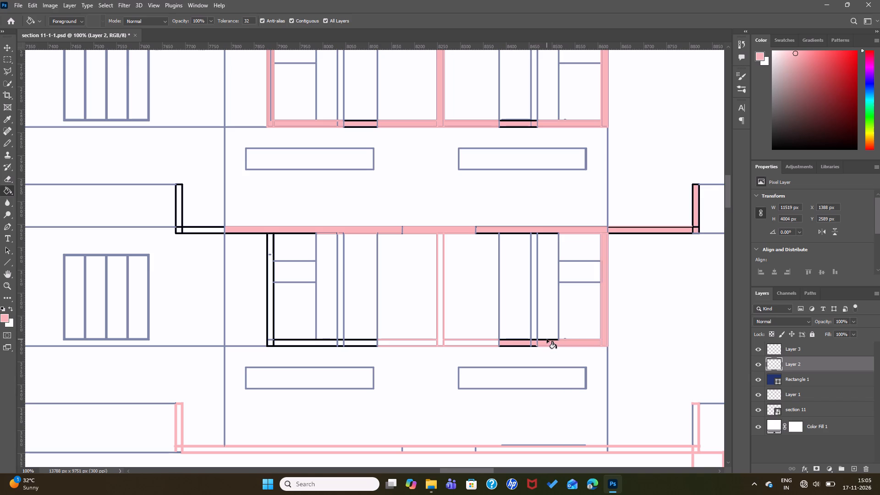
click(547, 339)
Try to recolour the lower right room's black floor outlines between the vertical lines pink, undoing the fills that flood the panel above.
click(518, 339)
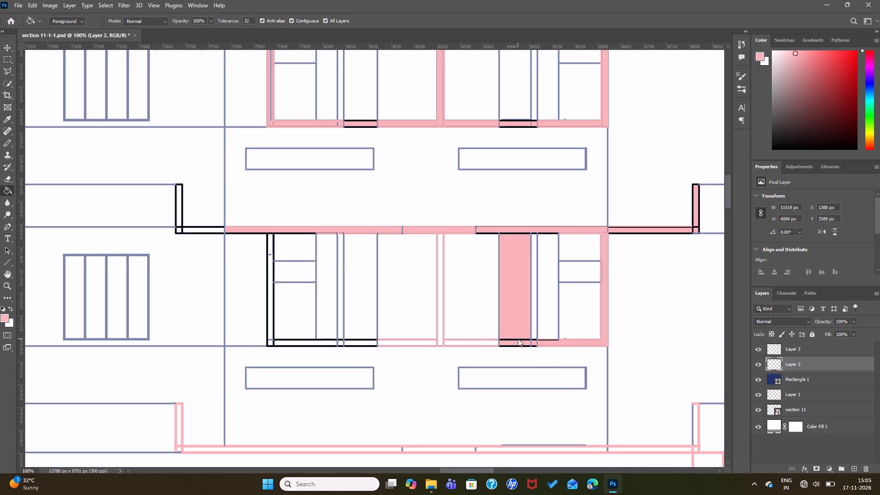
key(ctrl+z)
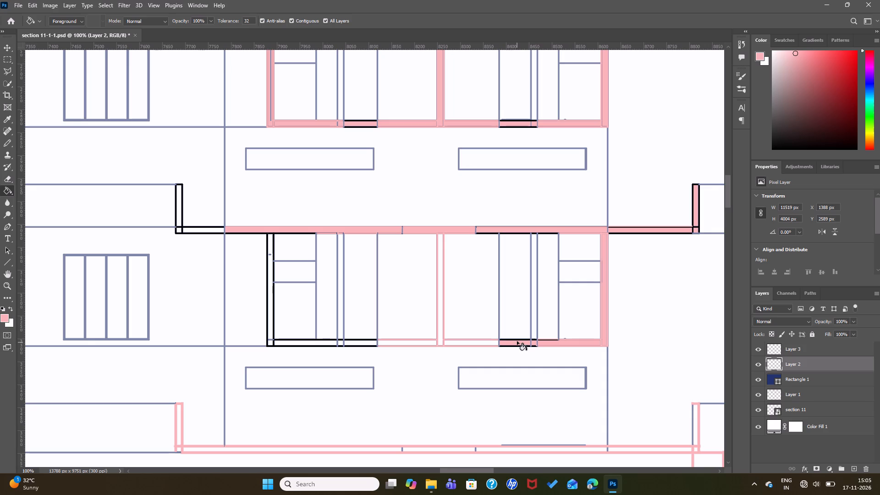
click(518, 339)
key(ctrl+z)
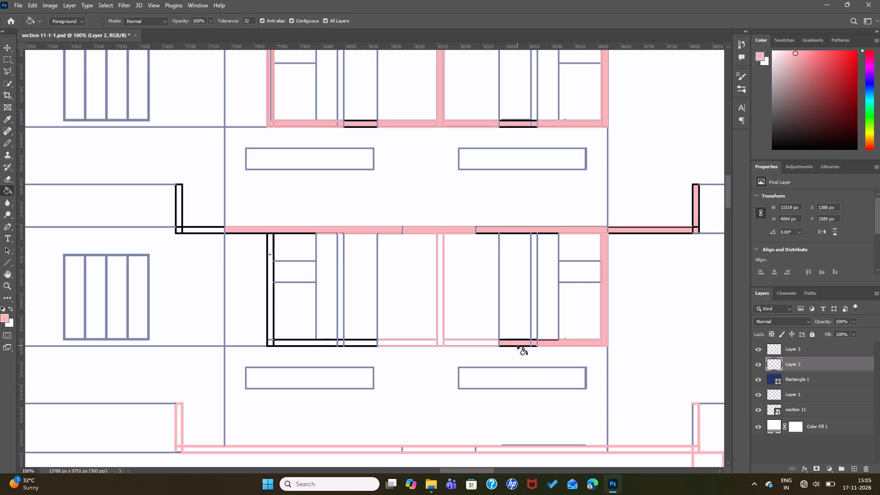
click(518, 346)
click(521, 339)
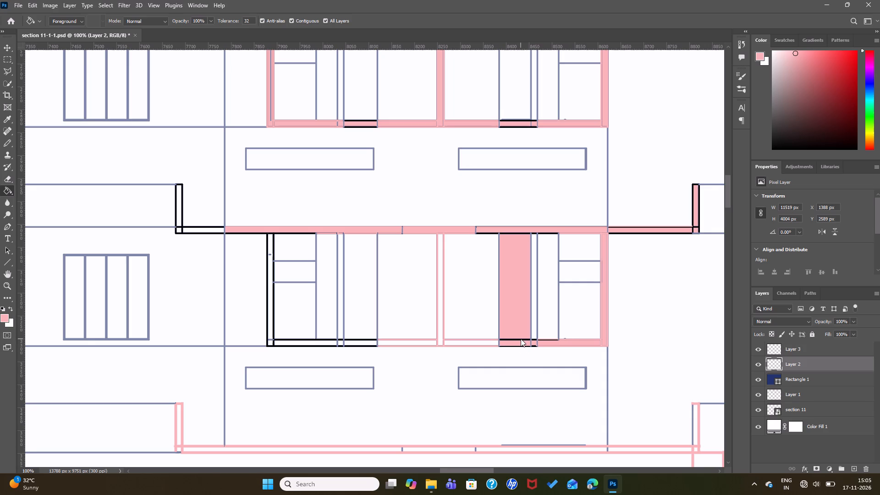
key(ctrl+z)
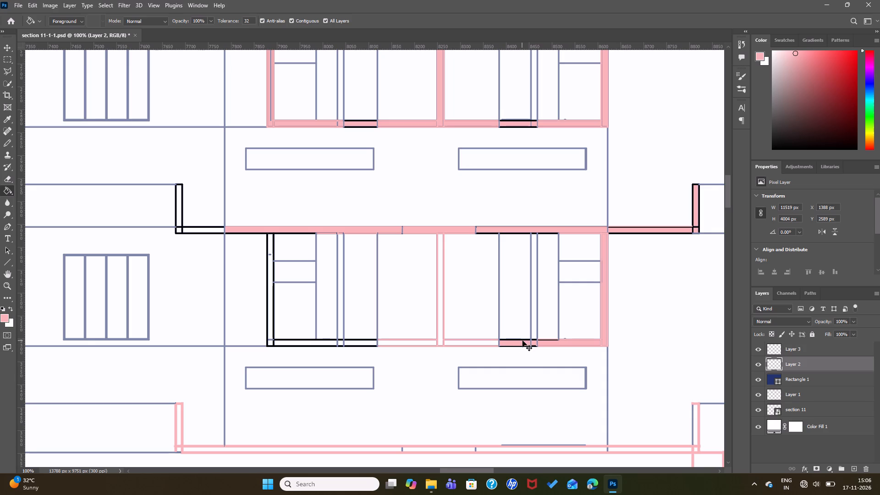
Recolour the intermediate slab's black top outline and underside segments above the lower right room pink, just right of the slab joint.
key(ctrl+minus)
key(ctrl+equal)
key(ctrl+equal)
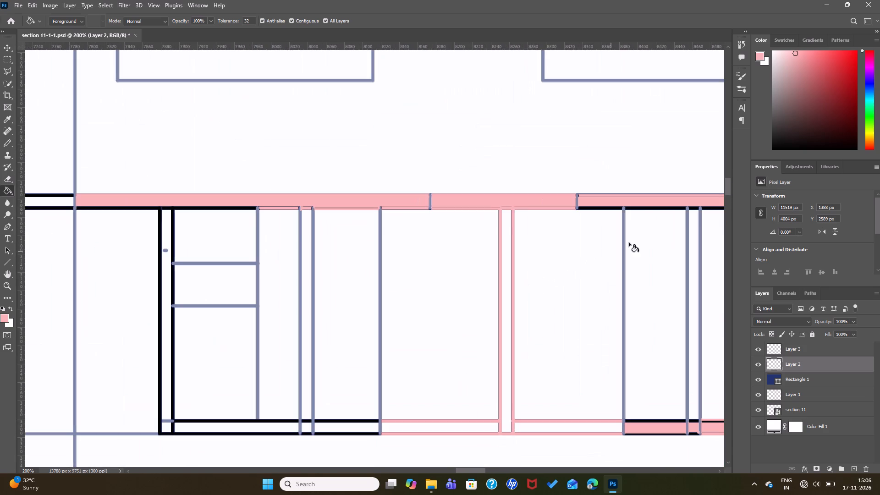
click(656, 207)
click(611, 208)
click(604, 194)
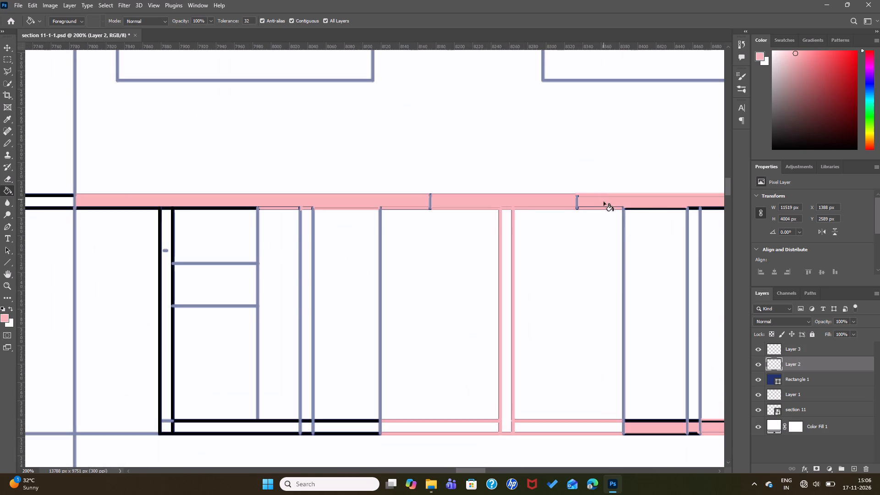
click(603, 209)
click(605, 208)
Recolour the black top outline of the lower right room's floor slab pink across the two segments between the three vertical lines.
scroll(634, 307, down, 3)
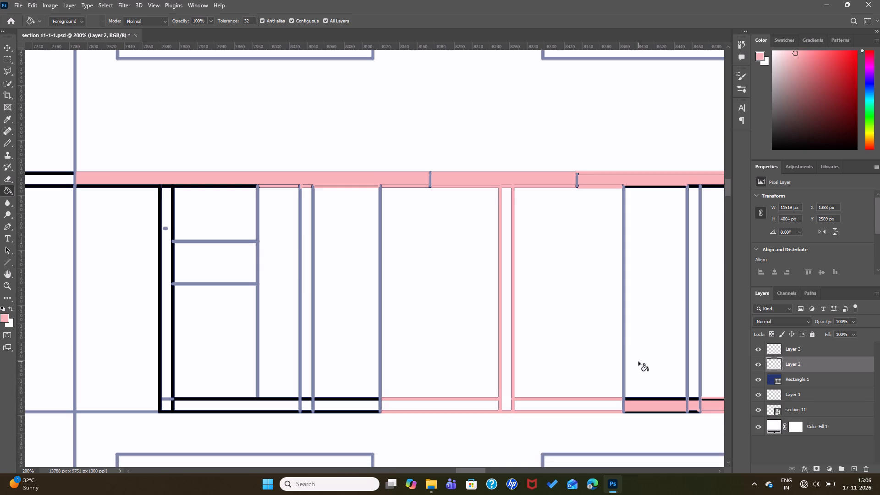
click(649, 397)
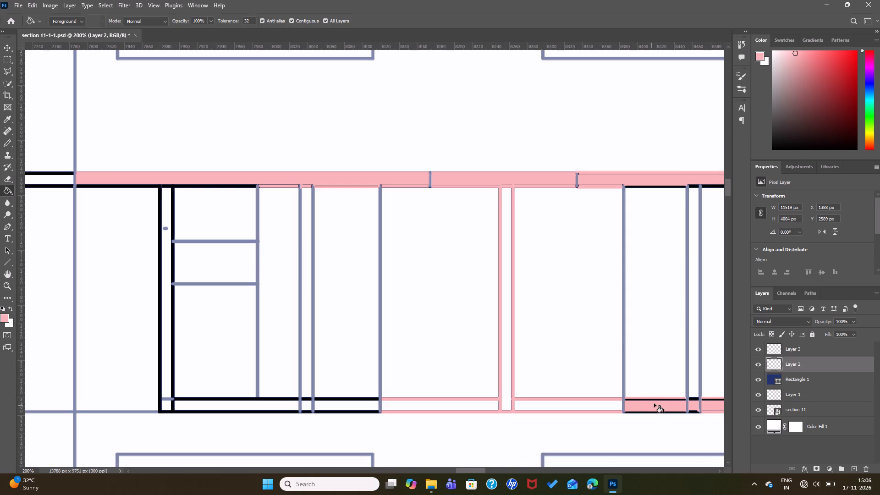
click(655, 400)
click(694, 398)
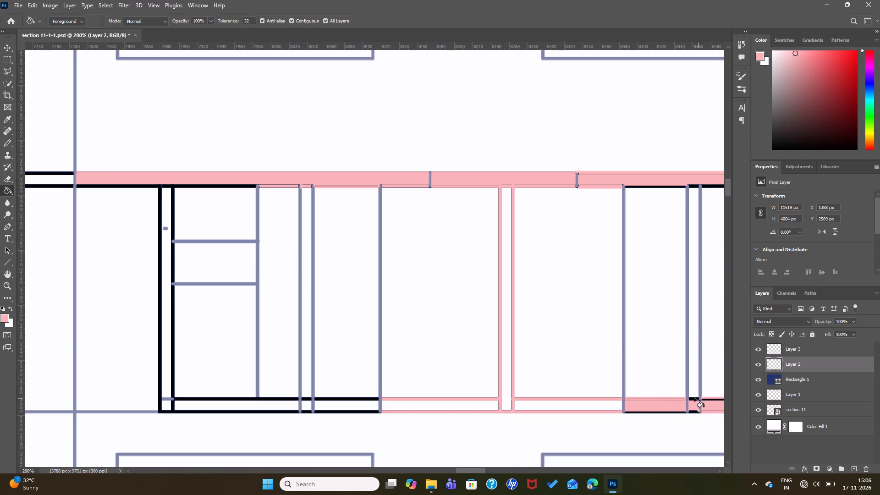
click(694, 398)
click(694, 399)
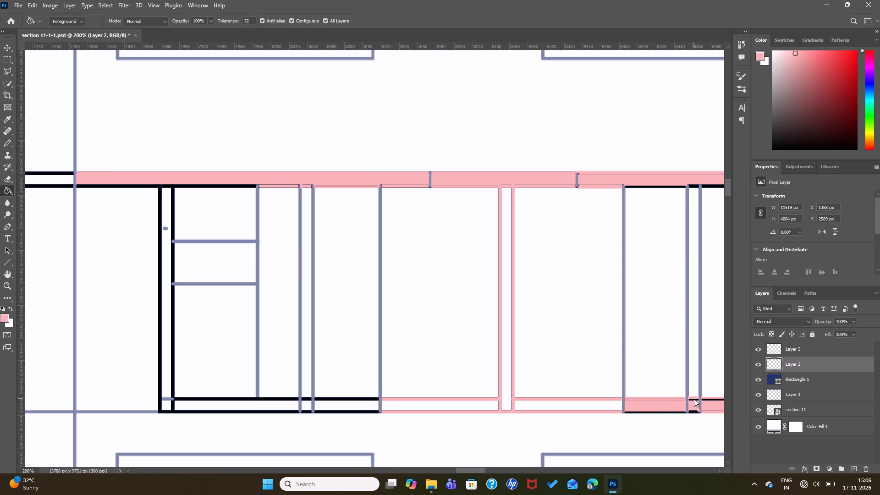
click(694, 400)
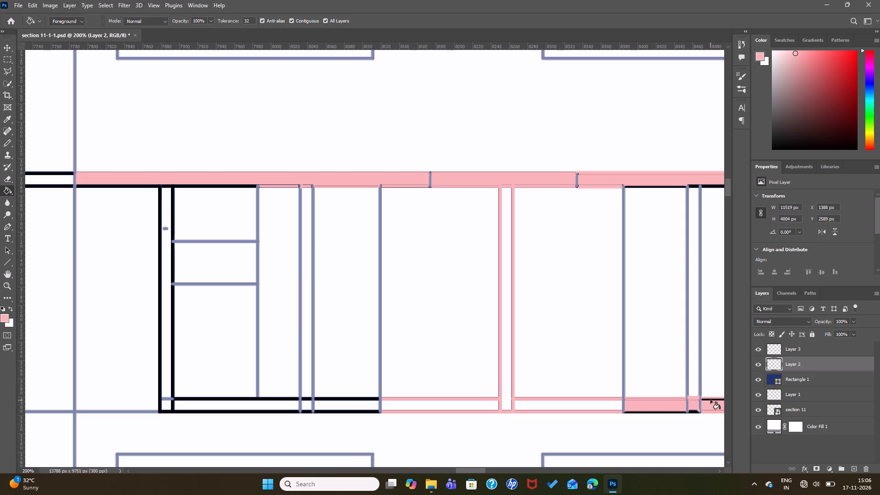
Recolour the remaining black outlines of the lower right room's floor slab pink, at its top edge's right end and along its underside.
click(711, 399)
click(712, 398)
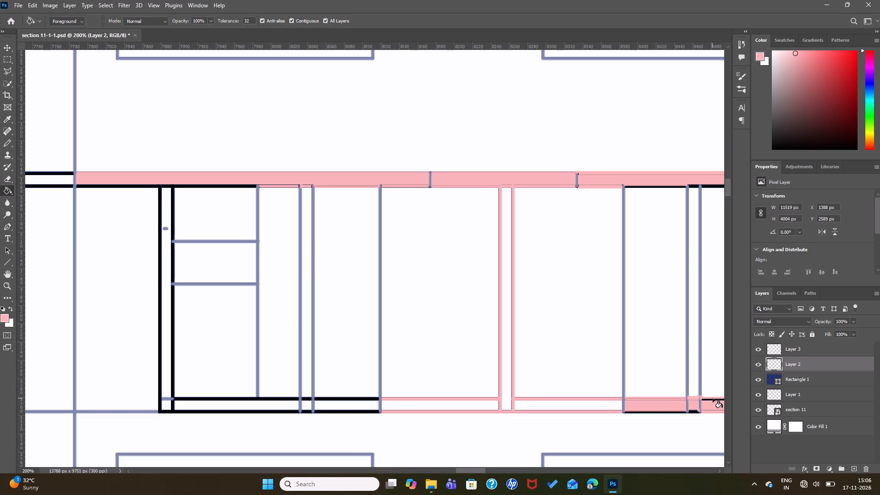
click(713, 400)
click(692, 412)
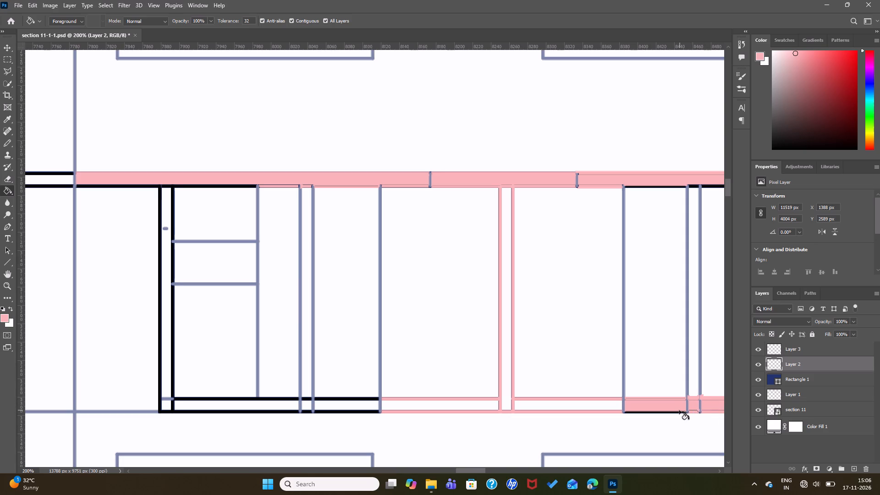
click(678, 410)
click(673, 413)
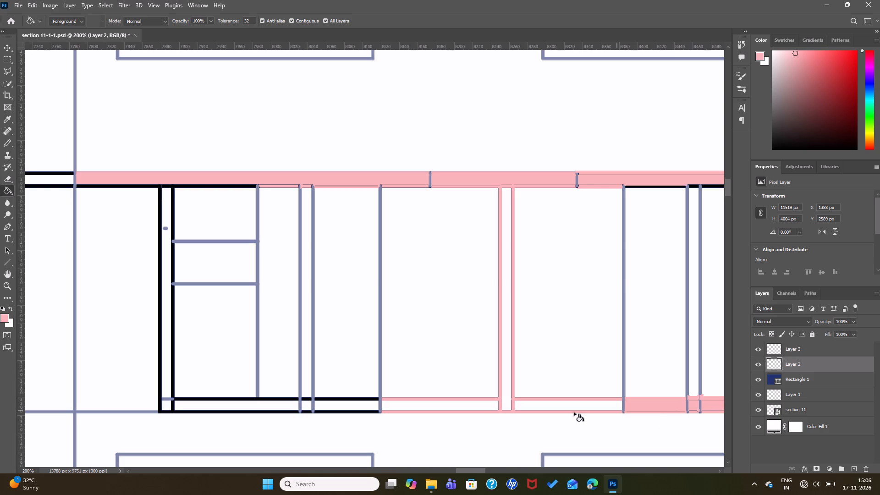
Fill the lower storey's floor slab on both sides of the central wall, and the central wall itself, with pink.
click(352, 397)
click(426, 406)
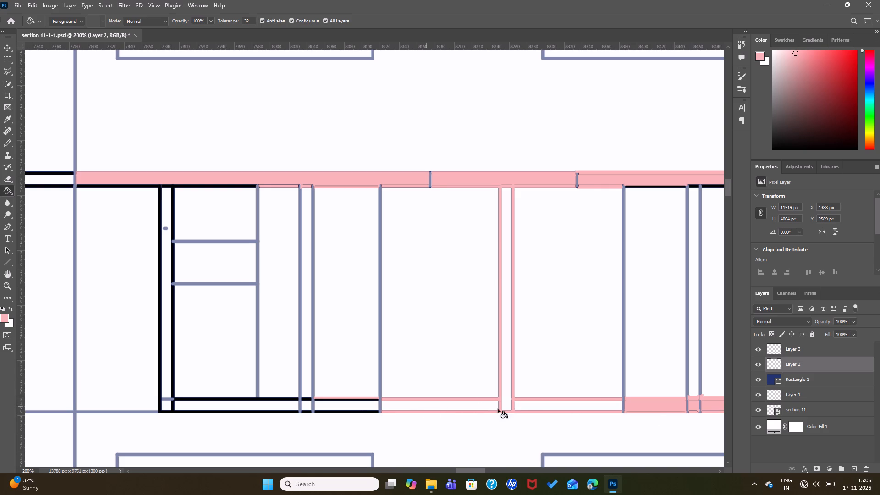
click(536, 407)
click(502, 399)
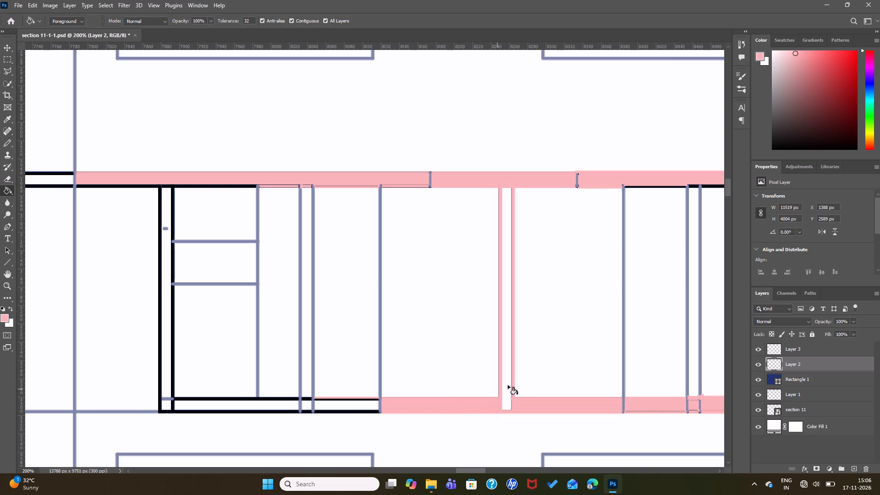
click(508, 385)
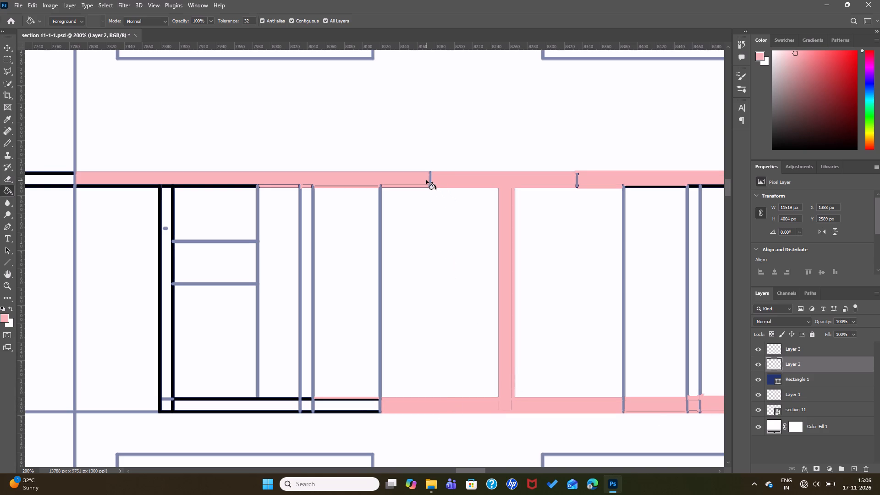
Recolour the two short vertical joint lines in the intermediate slab pink, undoing the extra fill on the slab's top edge.
click(430, 179)
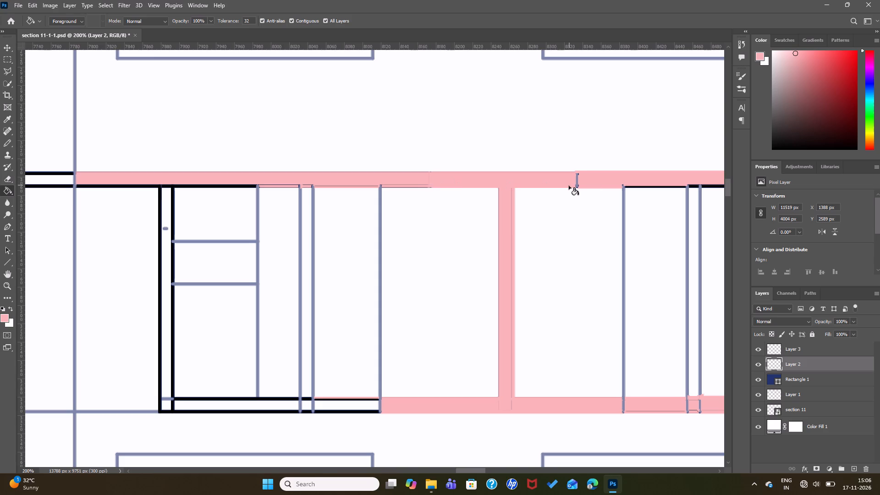
click(576, 181)
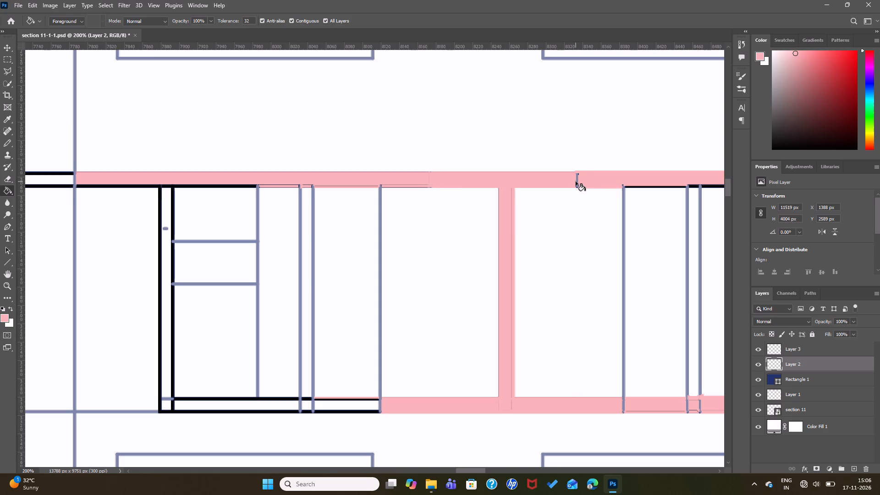
click(577, 177)
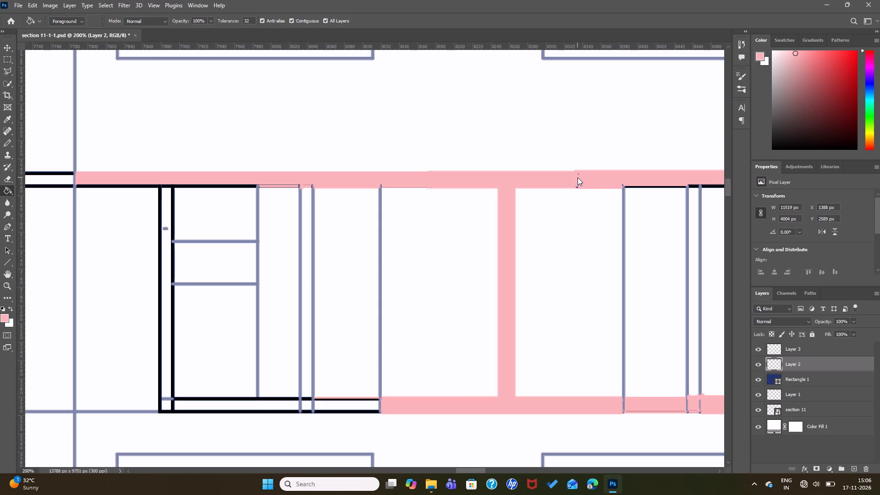
click(544, 173)
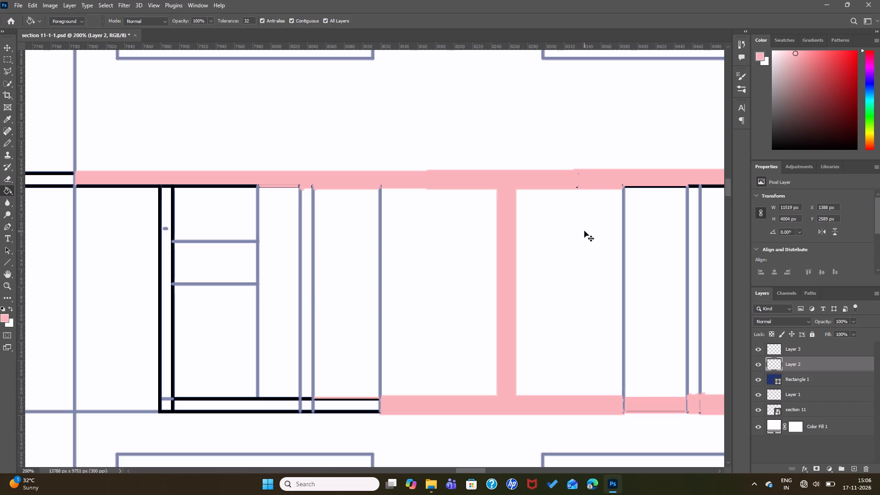
key(ctrl+z)
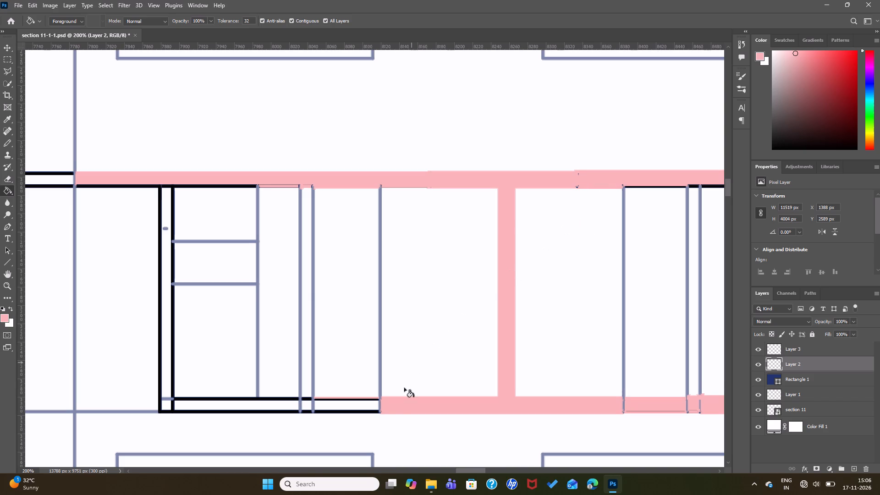
Fill the lower left room's floor slab and left wall with pink, including the wall's short dash, undoing the fill that floods the panel above.
click(368, 396)
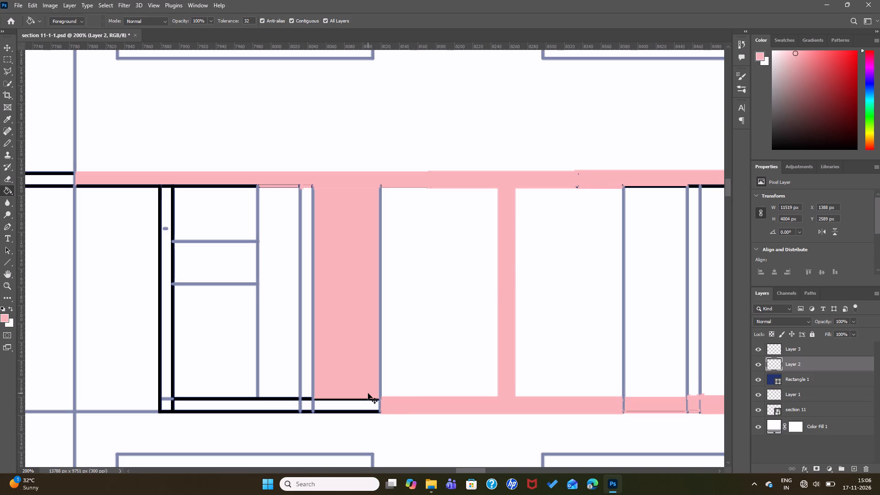
key(ctrl+z)
click(365, 407)
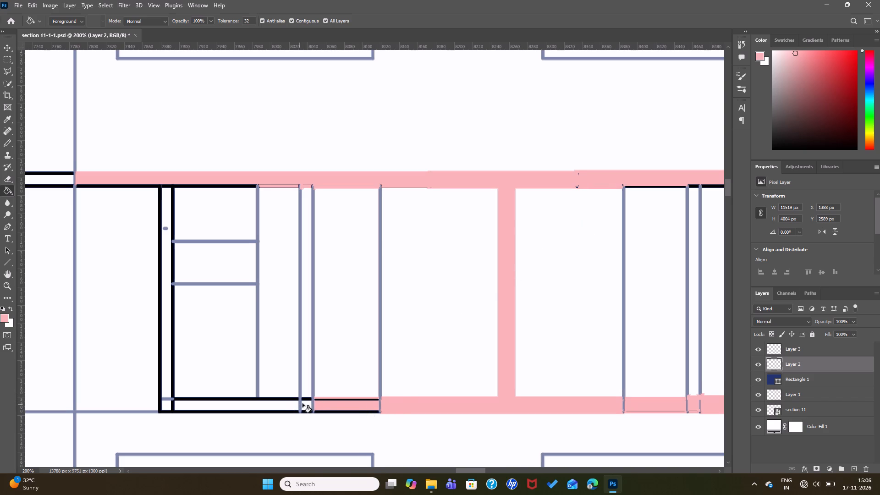
click(308, 403)
click(279, 403)
click(166, 400)
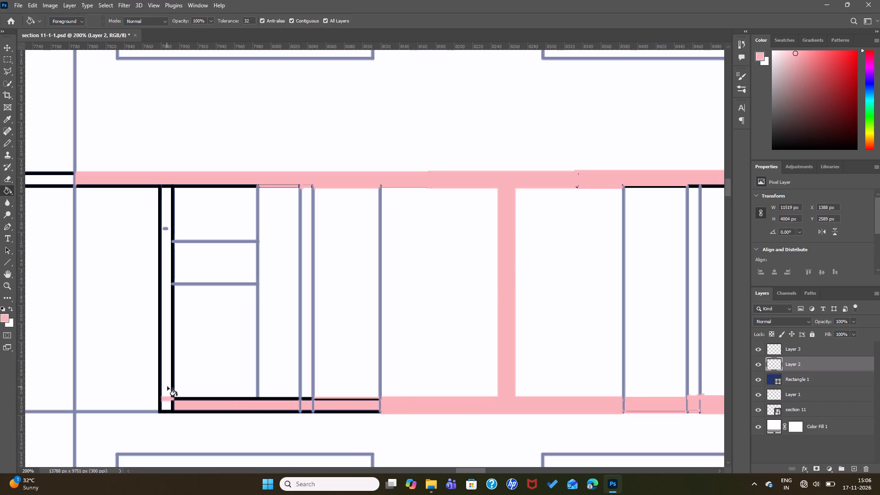
click(167, 386)
click(168, 404)
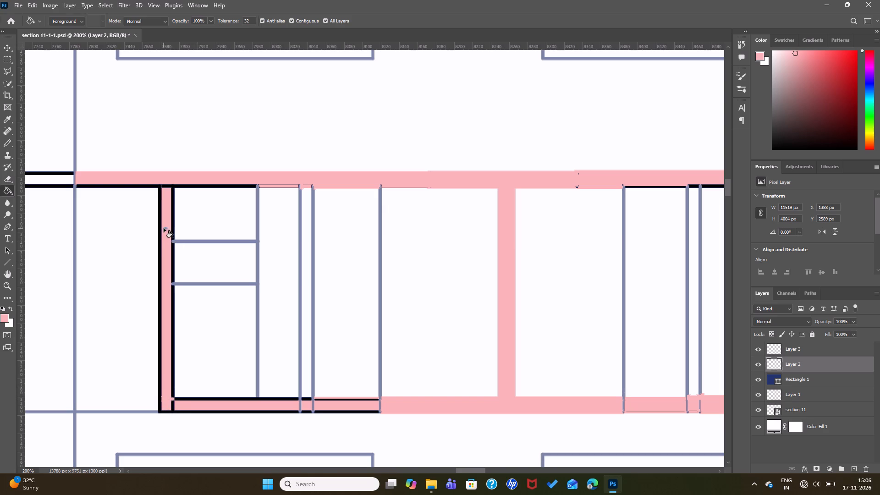
click(164, 228)
Recolour the left wall's black outlines and the adjoining intermediate slab underside pink, undoing the fill that floods the area outside the wall.
click(158, 233)
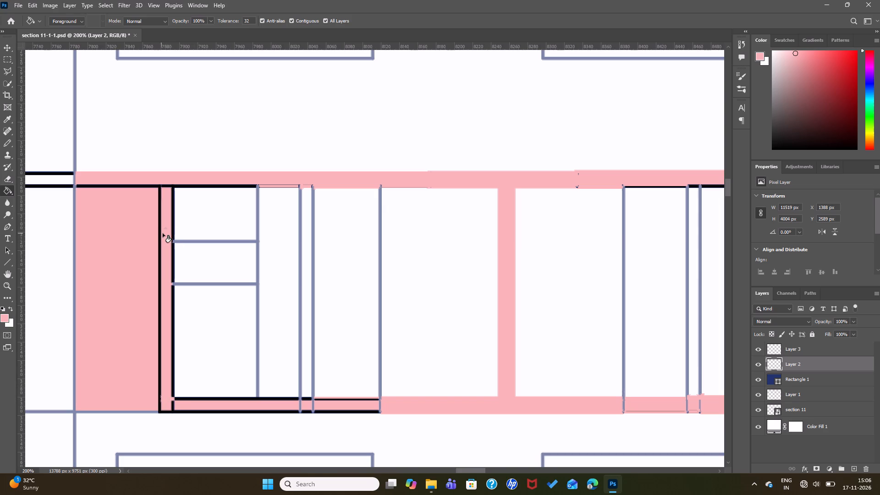
key(ctrl+z)
click(181, 186)
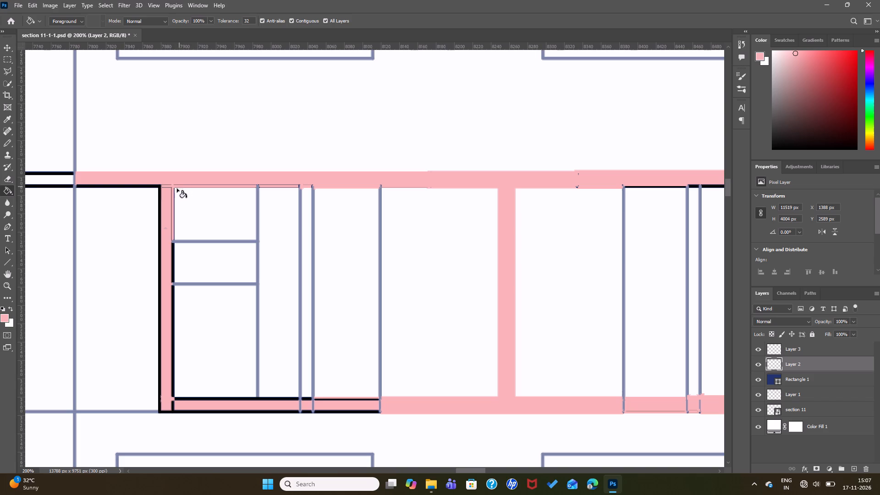
click(158, 186)
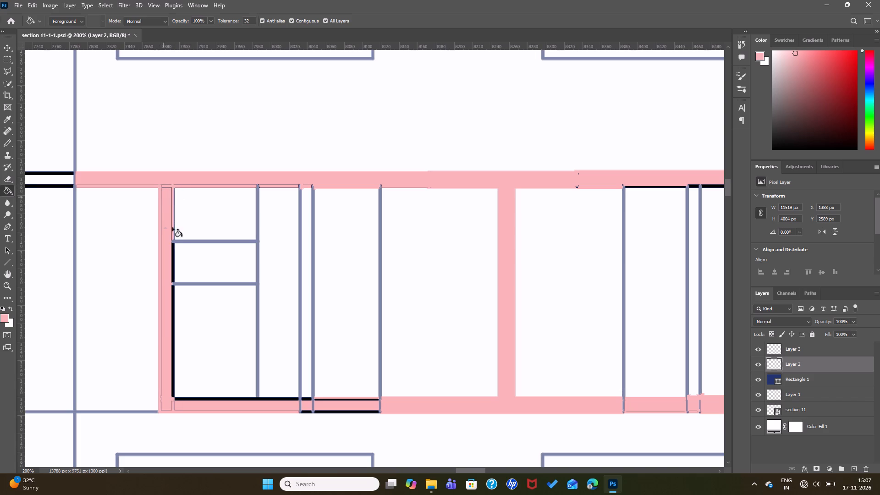
click(172, 391)
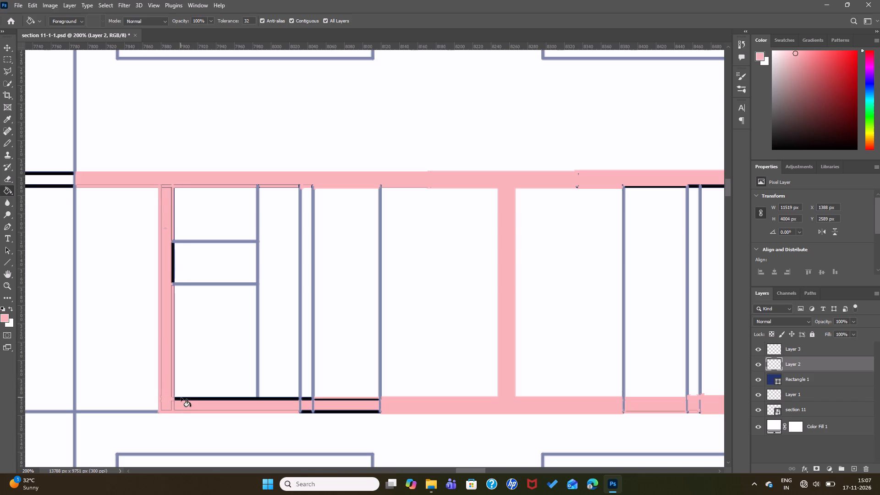
Recolour the black top outline of the lower left room's floor slab pink beside the left wall, undoing the fills that flood the panel above.
click(182, 396)
key(ctrl+z)
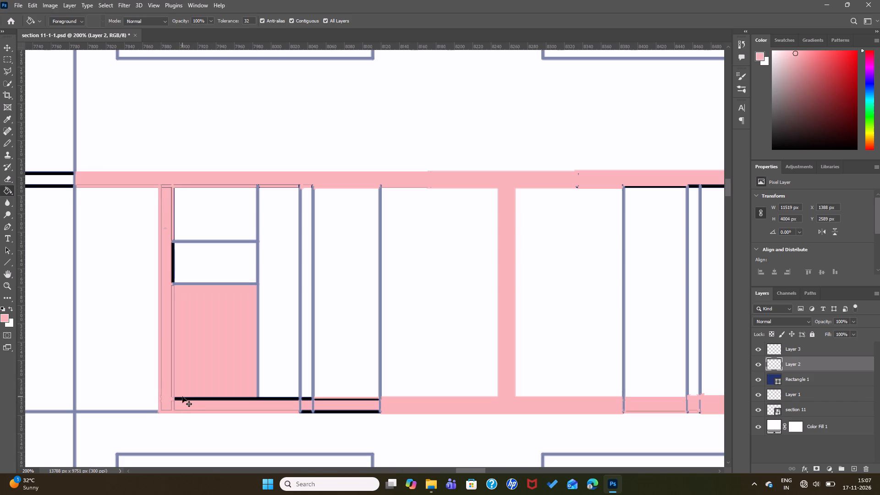
click(182, 396)
key(ctrl+z)
click(183, 397)
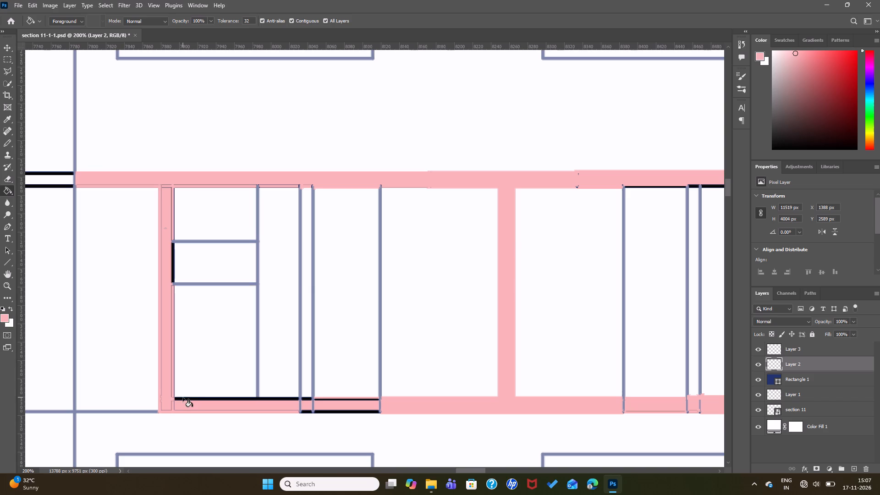
click(183, 399)
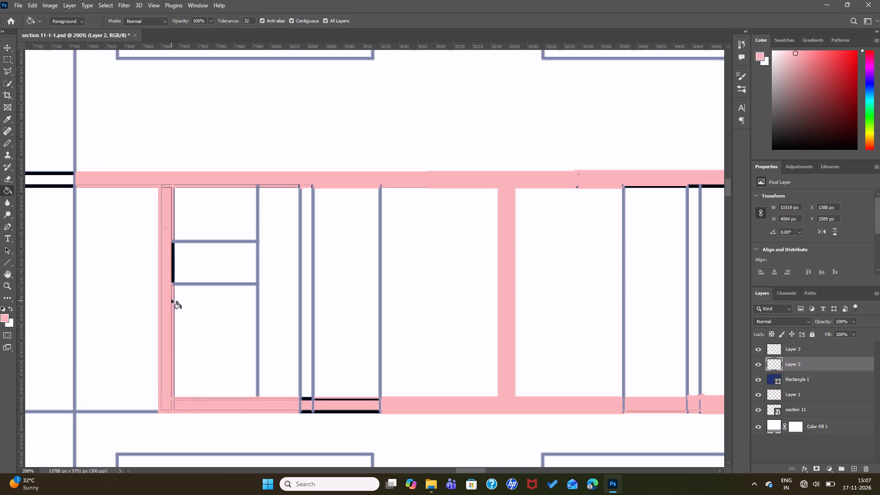
Recolour the left wall's inner black outline between the two horizontal lines pink, undoing the extra fill above it.
click(171, 271)
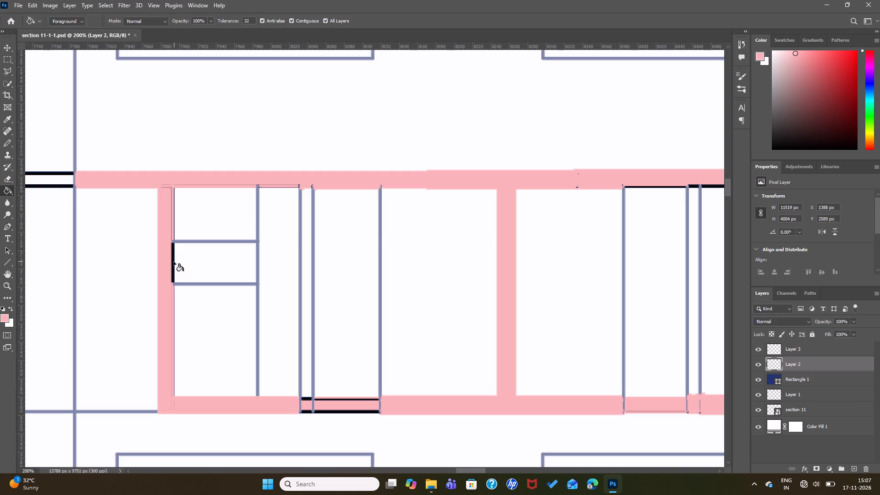
click(173, 262)
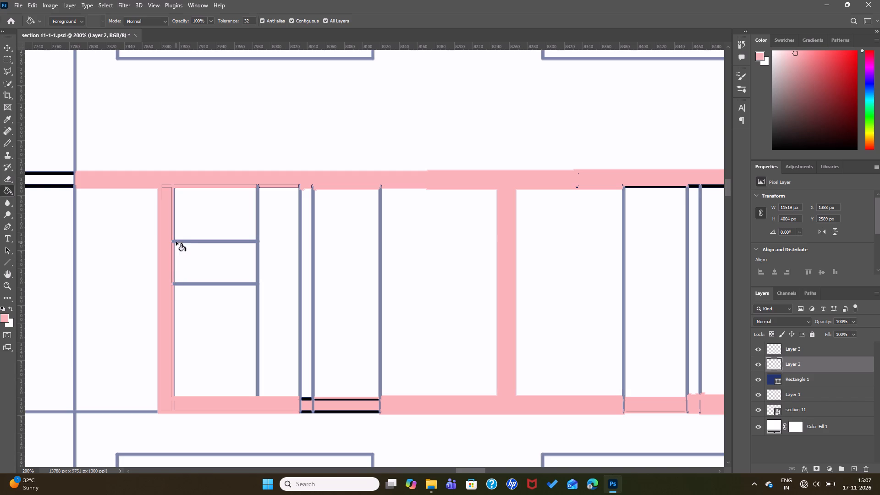
click(174, 233)
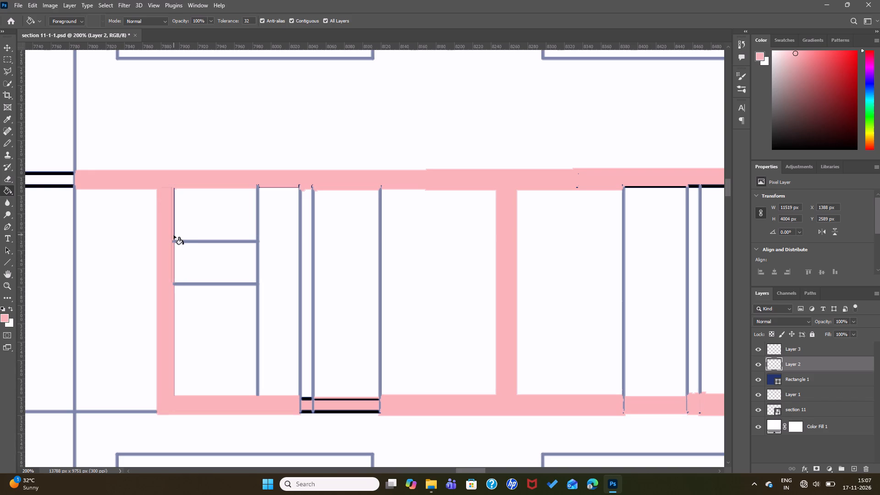
key(ctrl+z)
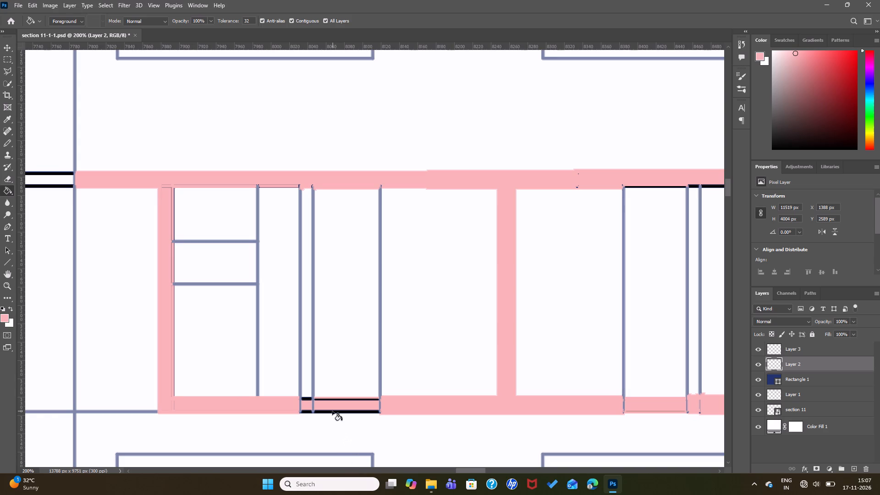
Recolour the black underside and top outlines of the lower left room's floor slab pink between the three vertical lines.
click(332, 411)
click(304, 411)
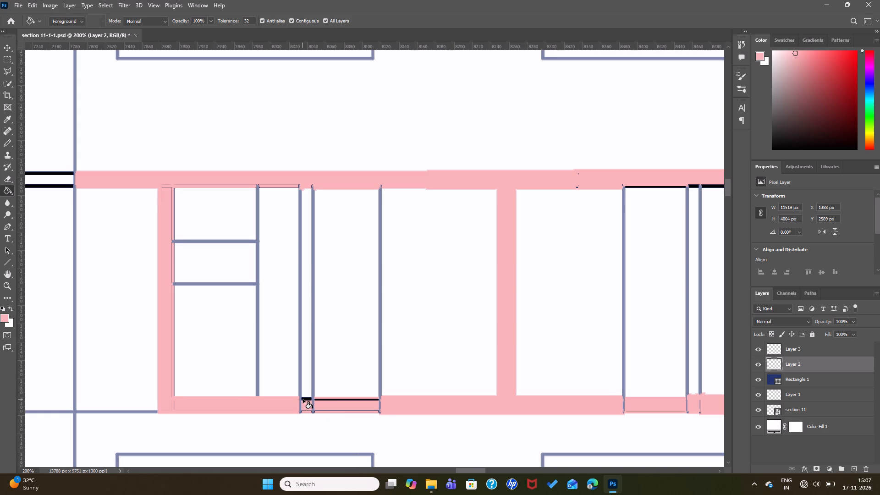
click(305, 399)
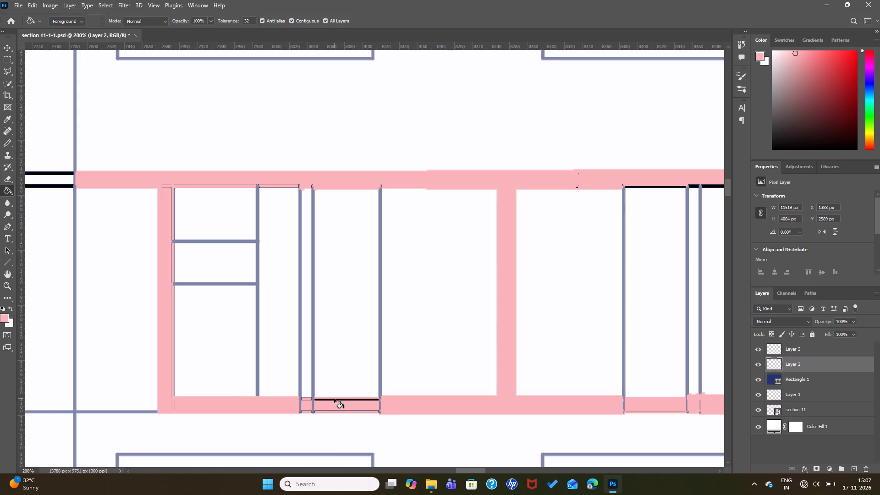
click(334, 399)
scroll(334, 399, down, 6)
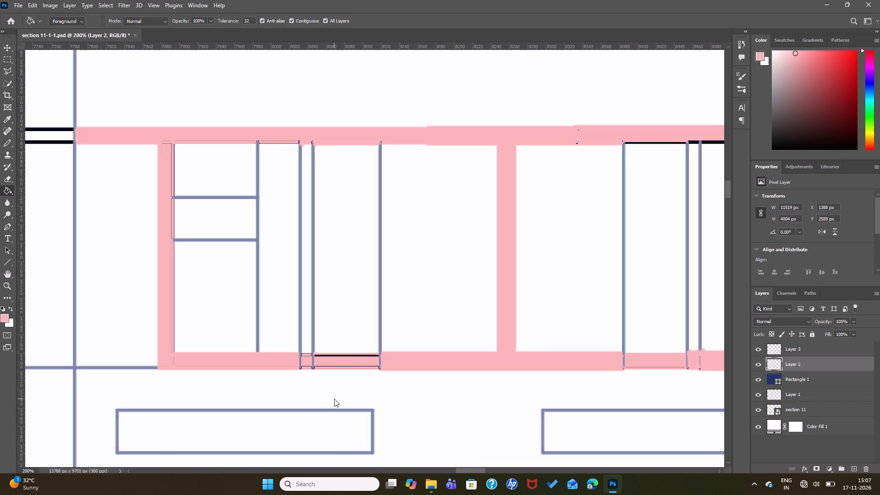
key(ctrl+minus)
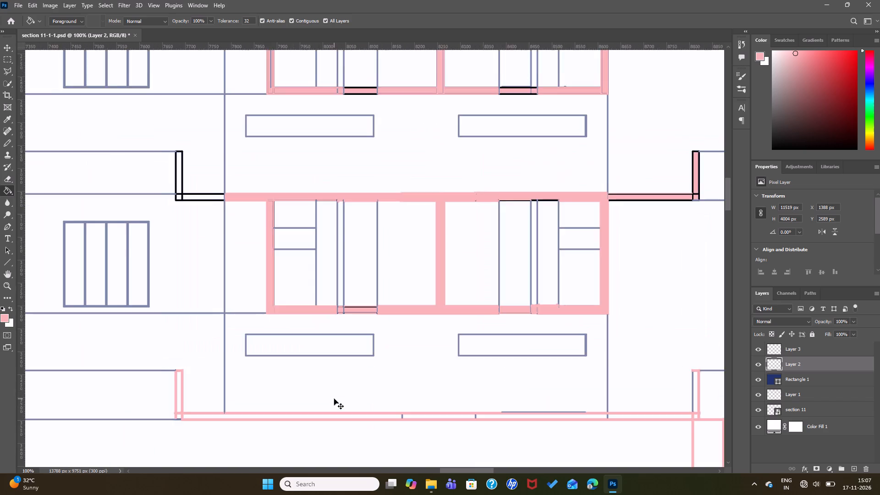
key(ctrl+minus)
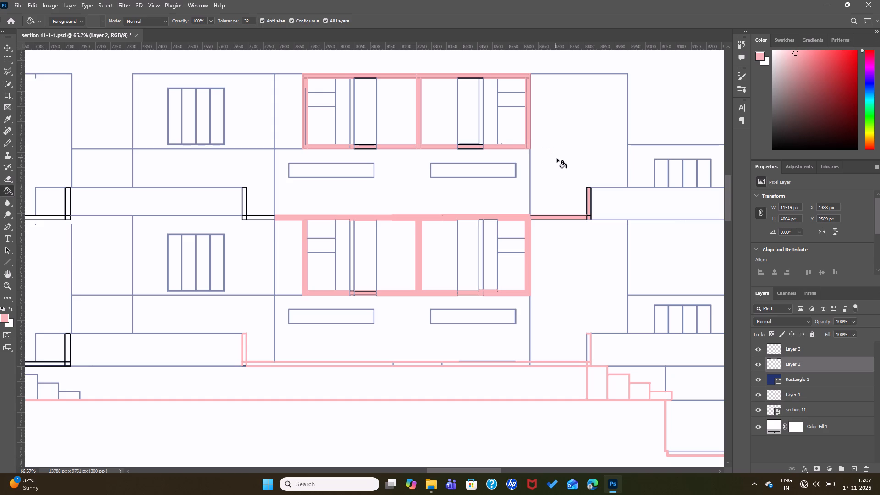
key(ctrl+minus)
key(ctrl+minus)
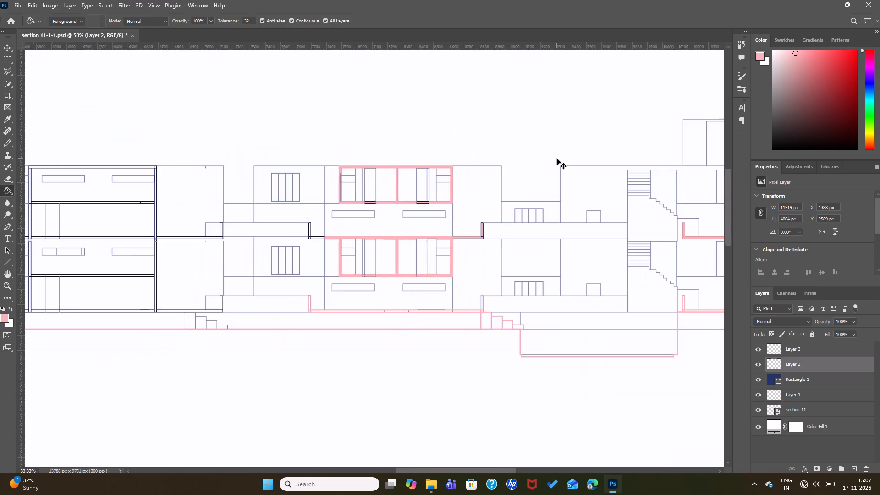
Recolour the remaining black top outline of the lower left room's floor slab pink between the vertical lines in the middle block.
key(ctrl+equal)
key(ctrl+equal)
key(ctrl+equal)
key(ctrl+equal)
key(ctrl+equal)
key(ctrl+equal)
key(ctrl+equal)
key(ctrl+equal)
key(ctrl+equal)
key(ctrl+equal)
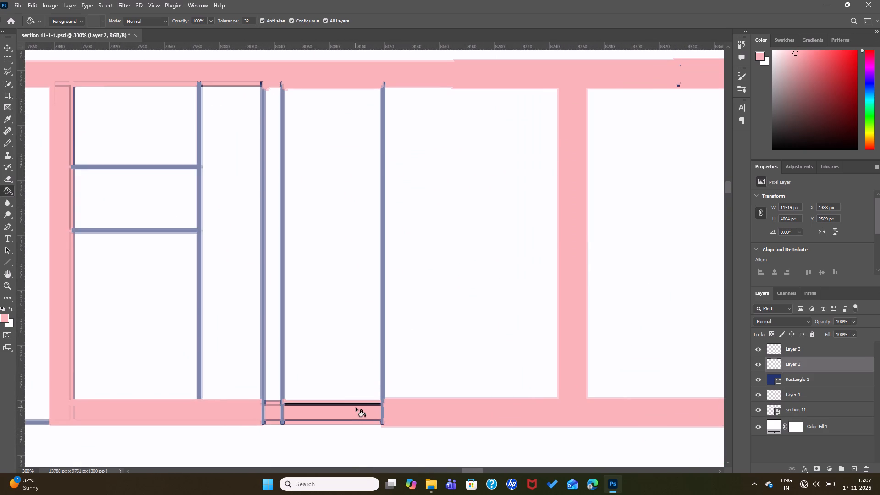
click(369, 404)
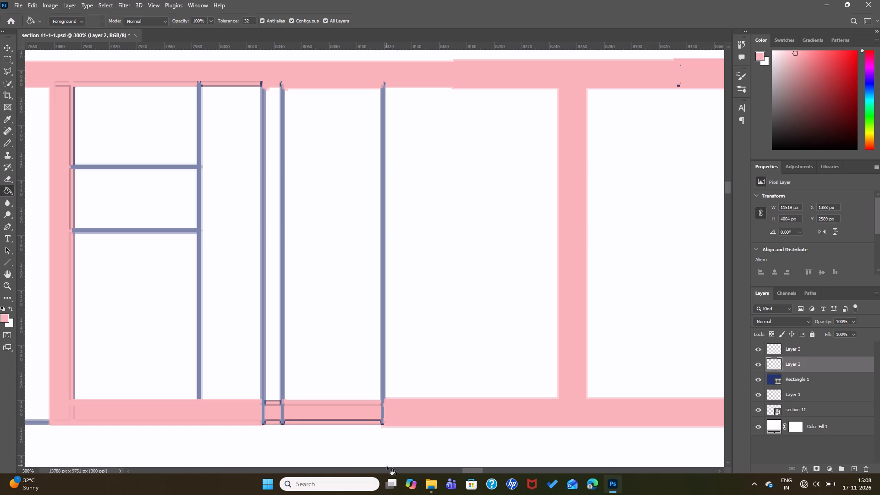
Recolour the black underside outline of the lower right room's ceiling slab pink between the three vertical lines.
drag(466, 471, 488, 471)
scroll(483, 451, up, 4)
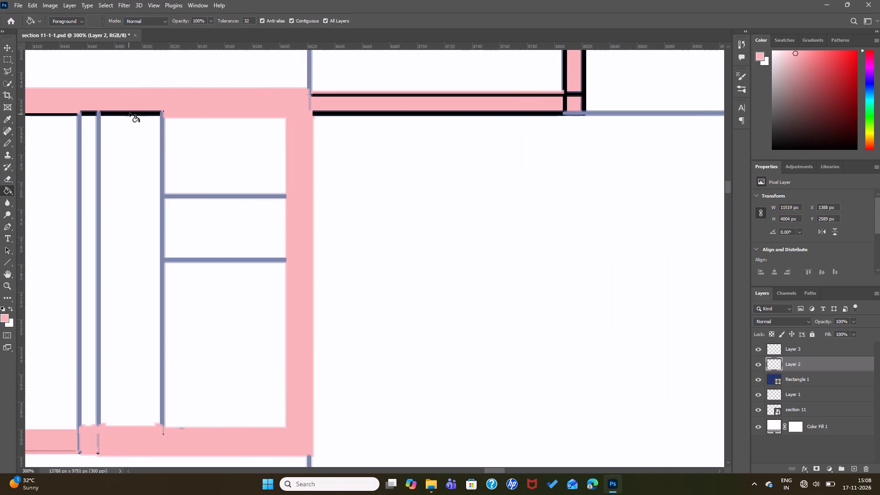
click(130, 114)
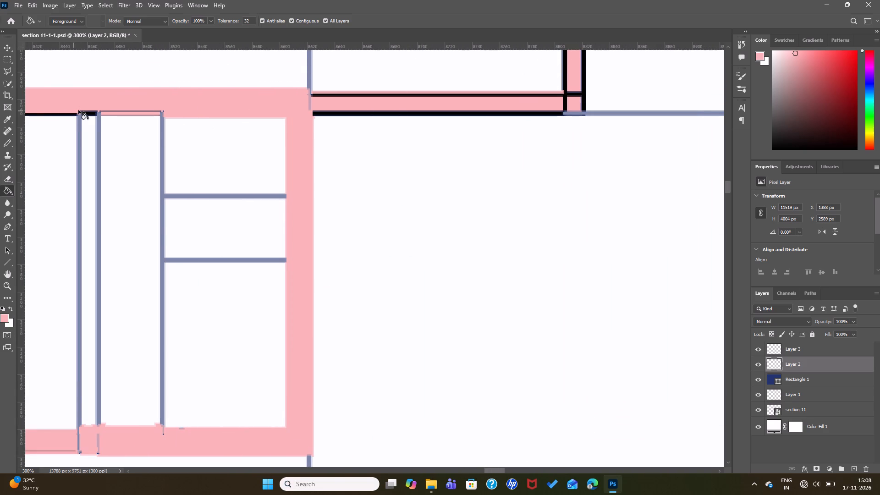
click(84, 111)
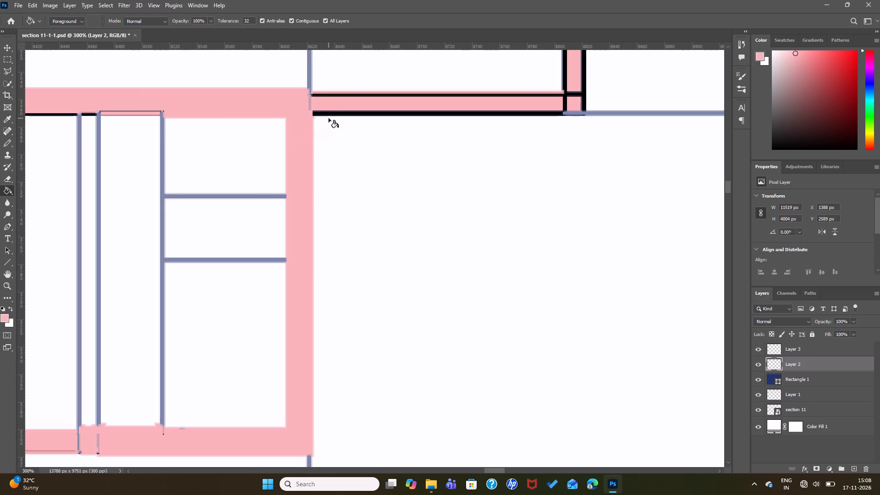
Recolour the black outlines of the projecting slab and its upstand beside the middle block's right wall pink.
click(334, 114)
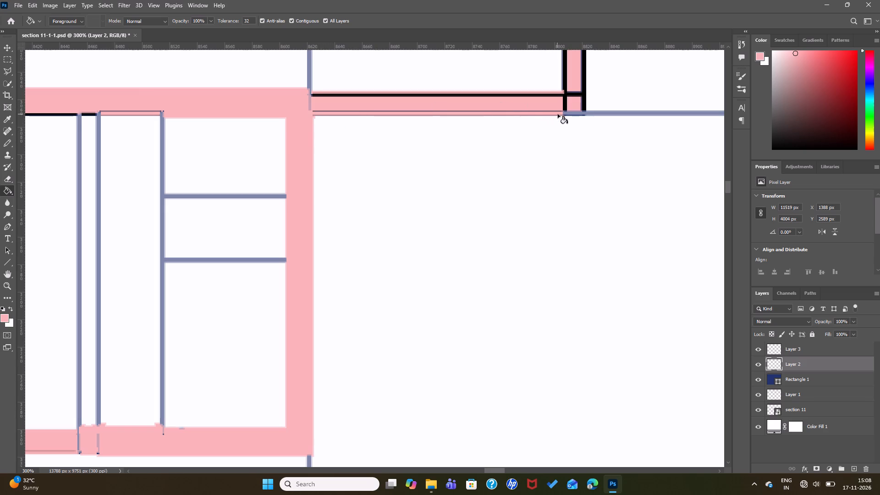
click(584, 104)
Recolour the black underside and top outlines of the upper right room's floor slab pink between the vertical lines.
scroll(520, 211, up, 19)
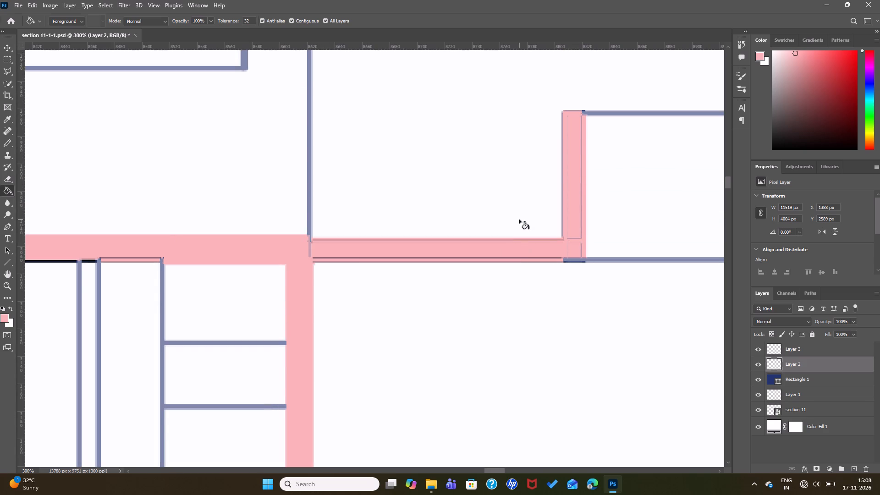
scroll(519, 220, up, 20)
scroll(519, 220, up, 14)
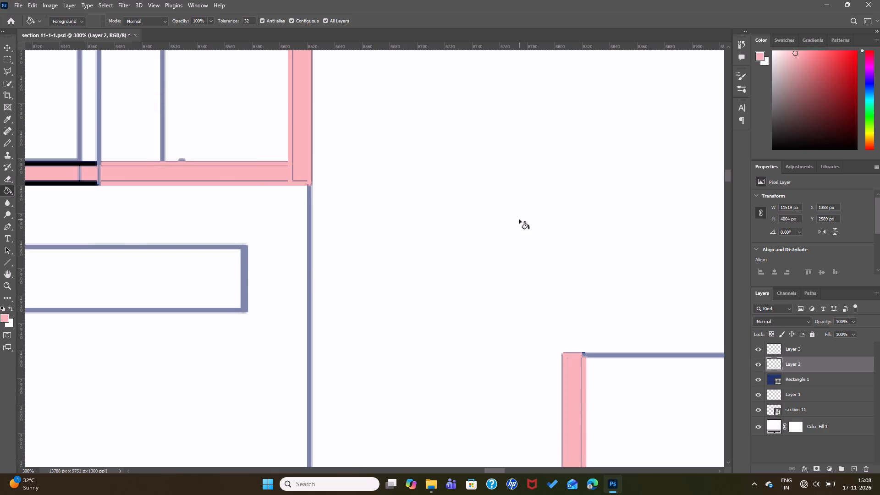
drag(491, 472, 489, 472)
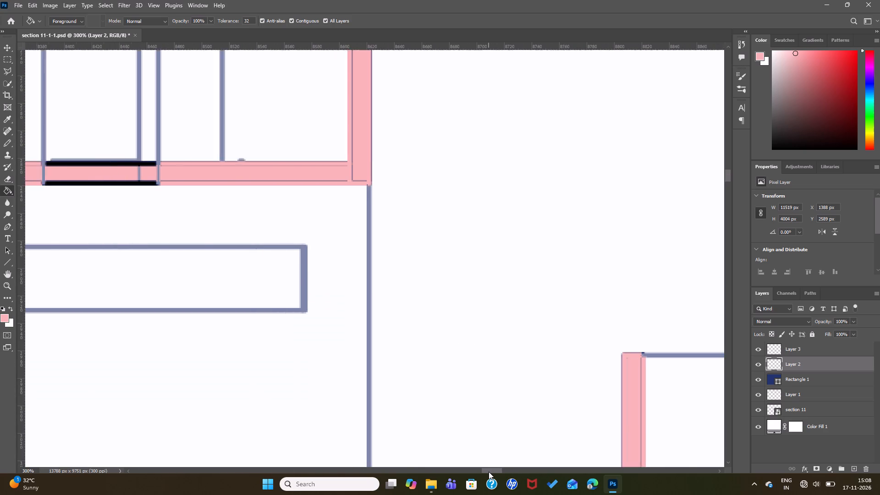
drag(489, 472, 474, 470)
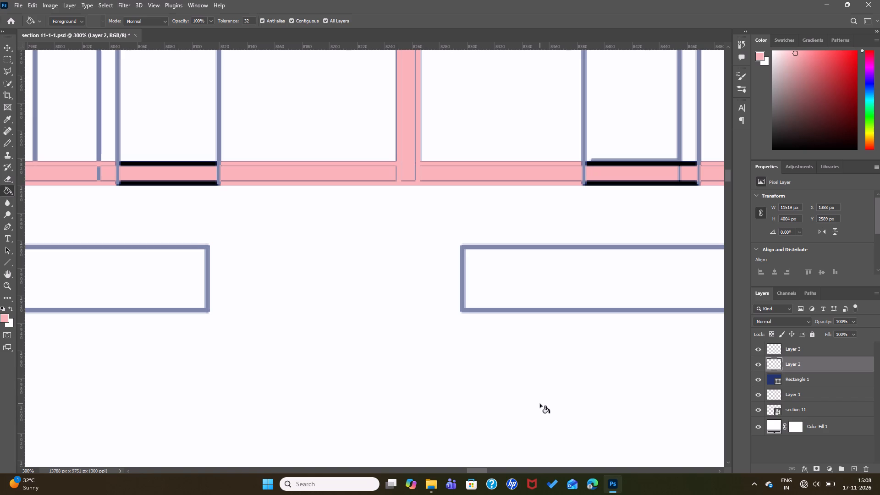
scroll(540, 404, up, 3)
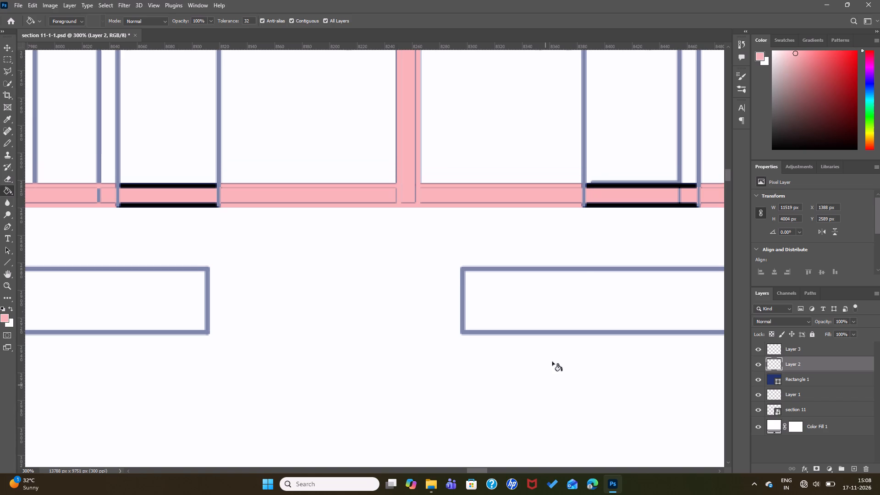
click(605, 204)
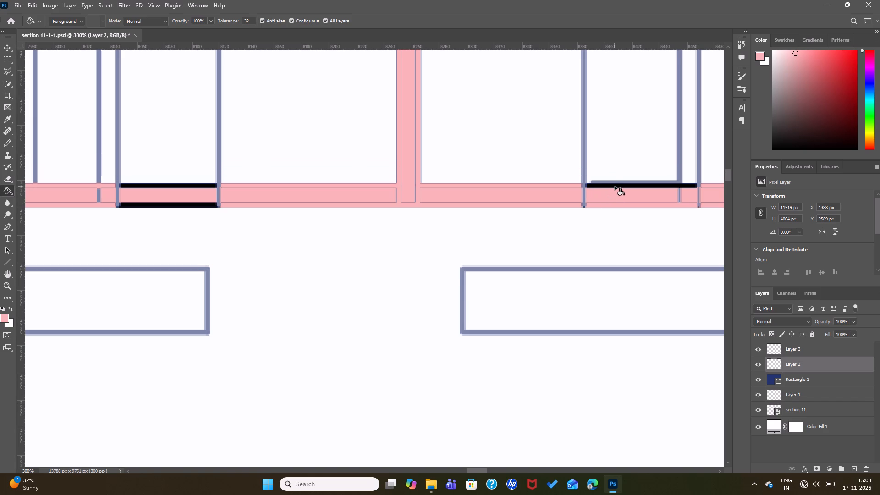
click(615, 186)
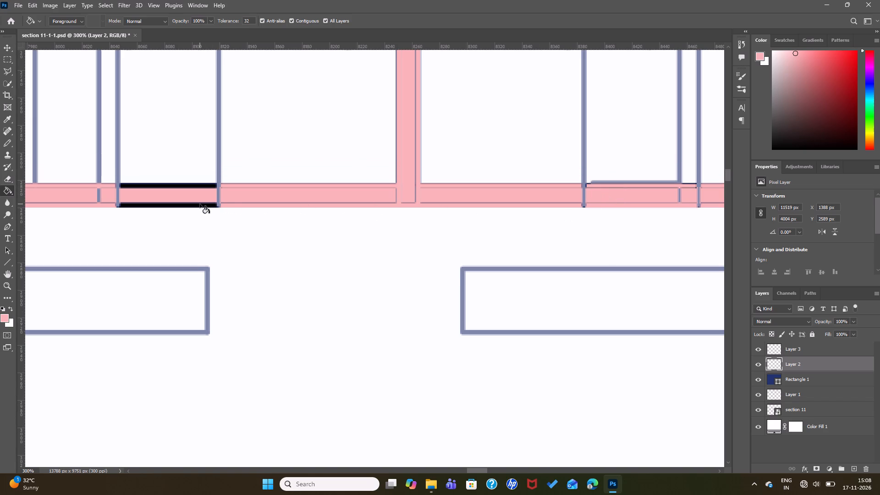
Recolour the black underside outline of the upper left room's floor slab pink between the two vertical lines.
click(200, 204)
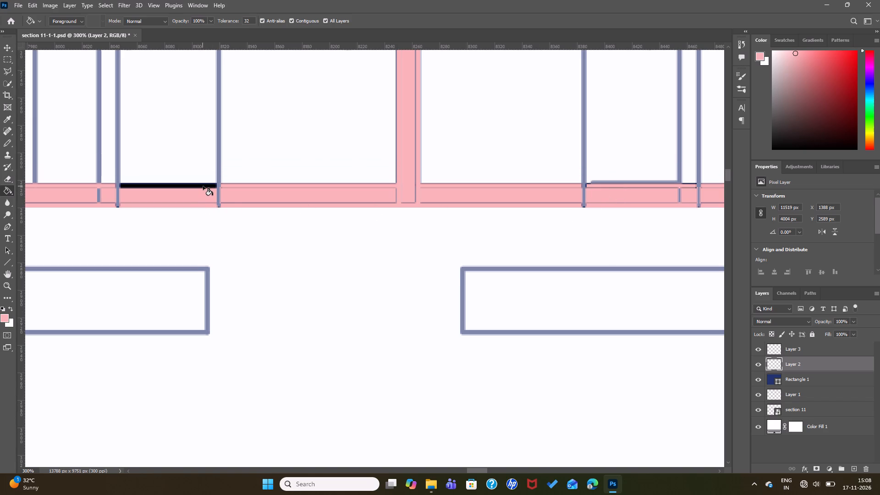
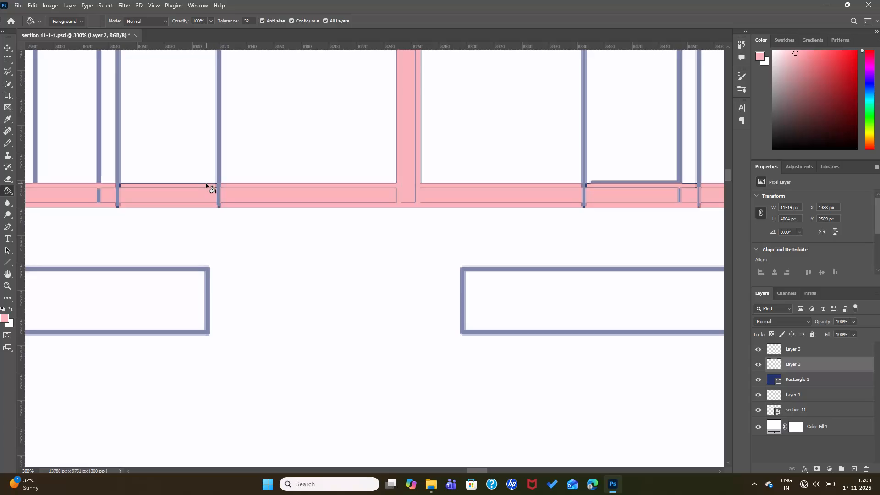
Recolour the black underside outlines of the upper left and upper right rooms' roof slab pink between the vertical lines.
key(ctrl+minus)
key(ctrl+minus)
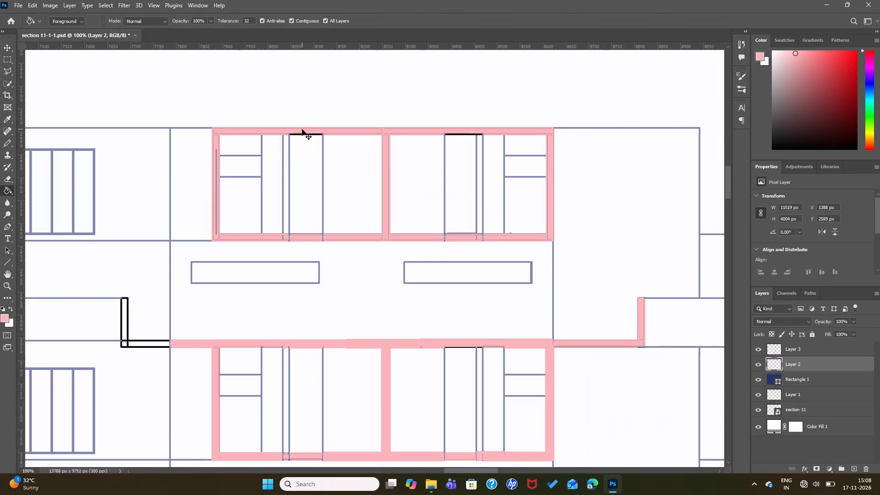
key(ctrl+equal)
ctrl+scroll(299, 127, up, 5)
scroll(303, 154, up, 6)
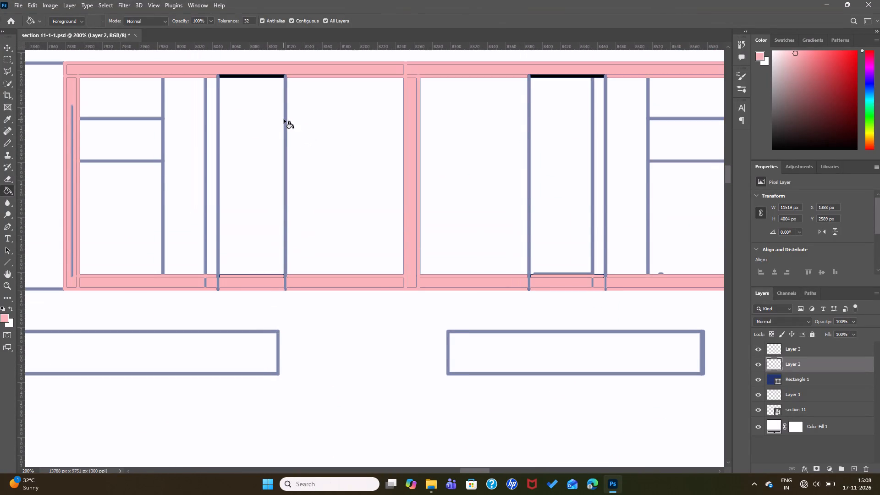
key(ctrl+equal)
scroll(274, 98, up, 11)
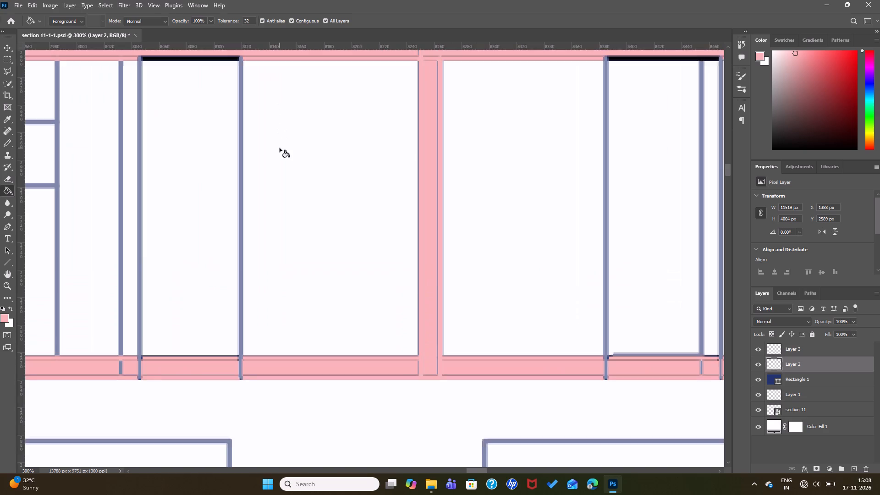
scroll(280, 148, up, 5)
click(234, 103)
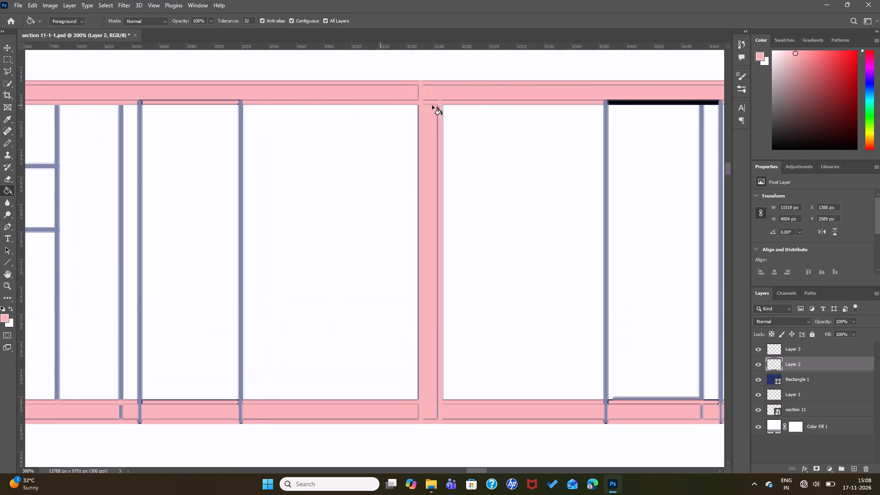
click(621, 103)
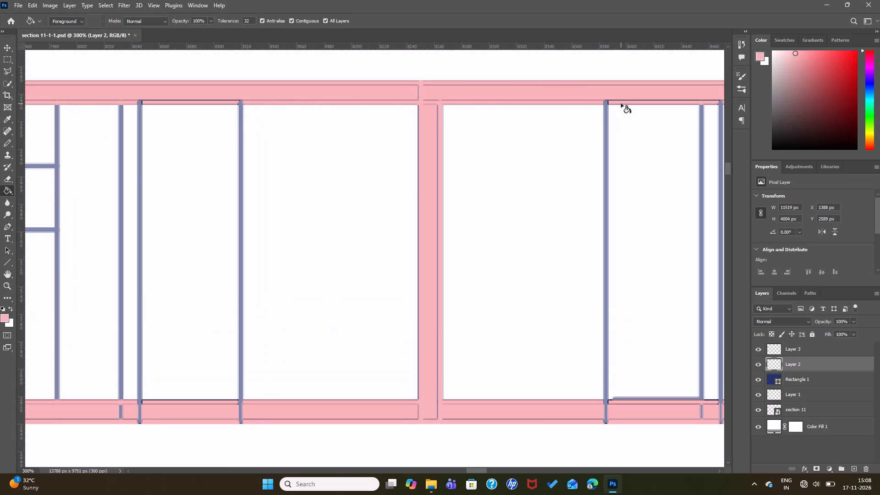
Fill the lowest slab's projecting part and its upstand beside the middle block's right wall pink.
key(ctrl+minus)
key(ctrl+minus)
key(ctrl+minus)
key(ctrl+minus)
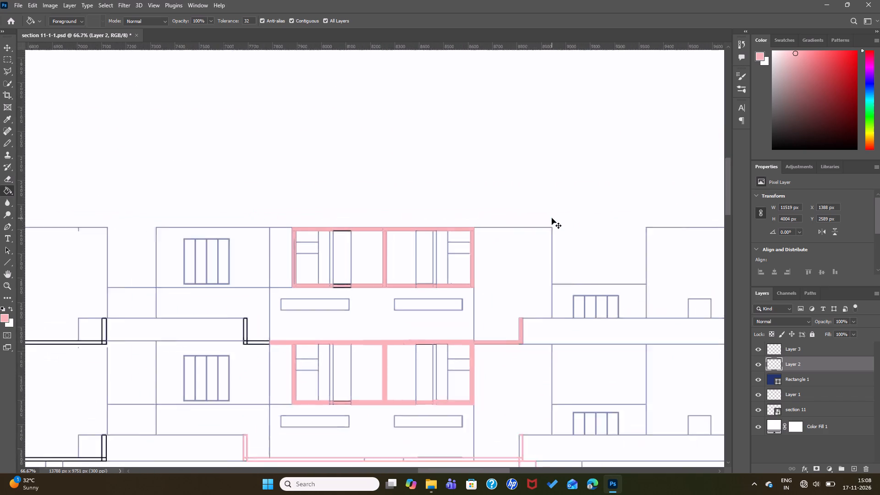
scroll(465, 390, down, 6)
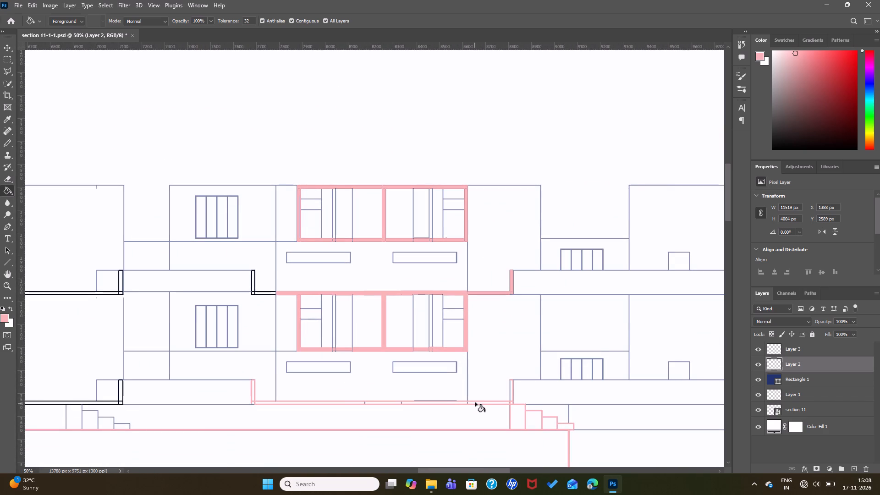
click(511, 396)
click(459, 404)
click(468, 403)
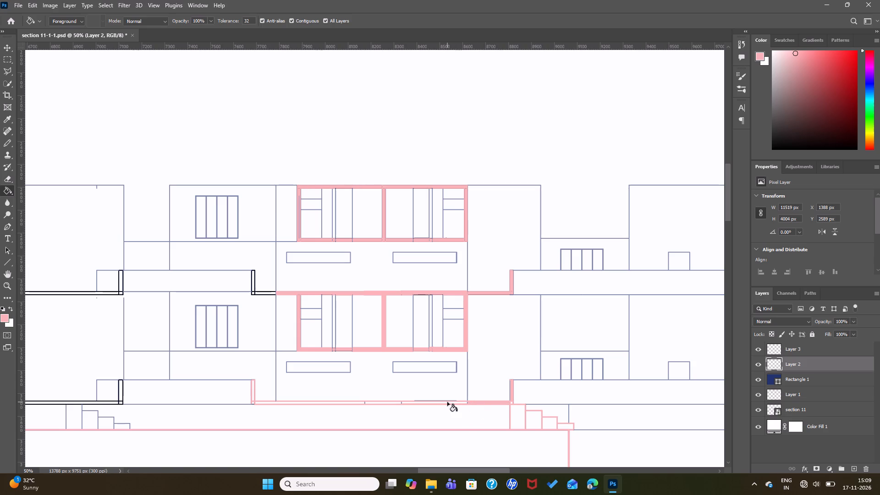
click(448, 402)
Fill the four stepped sections of the staircase beneath the middle block's right-hand upstand pink.
scroll(456, 392, down, 9)
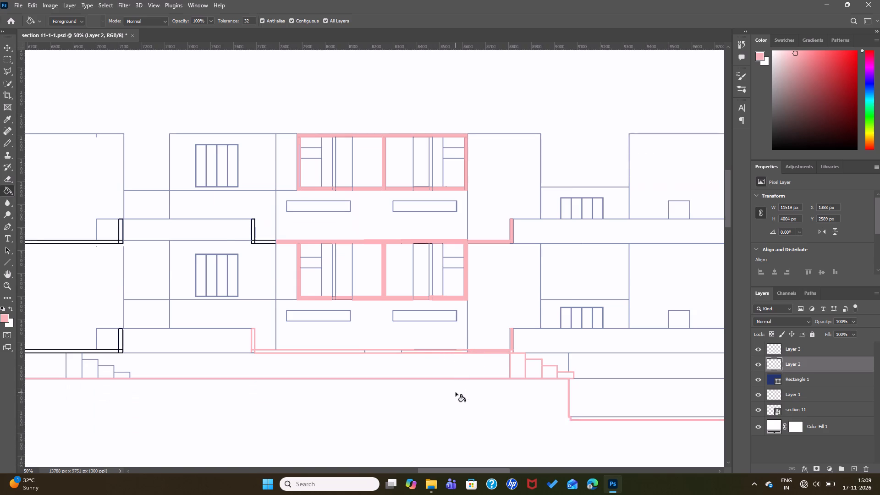
scroll(456, 392, down, 2)
click(522, 340)
click(534, 340)
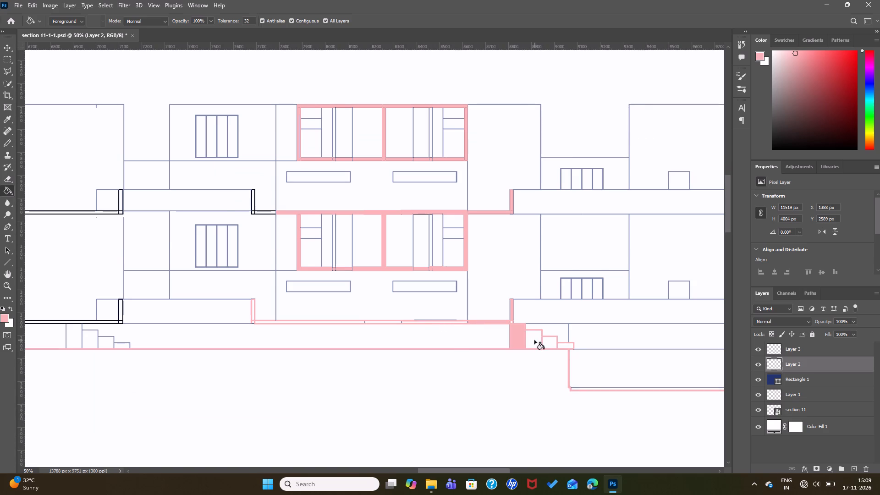
click(550, 344)
click(562, 347)
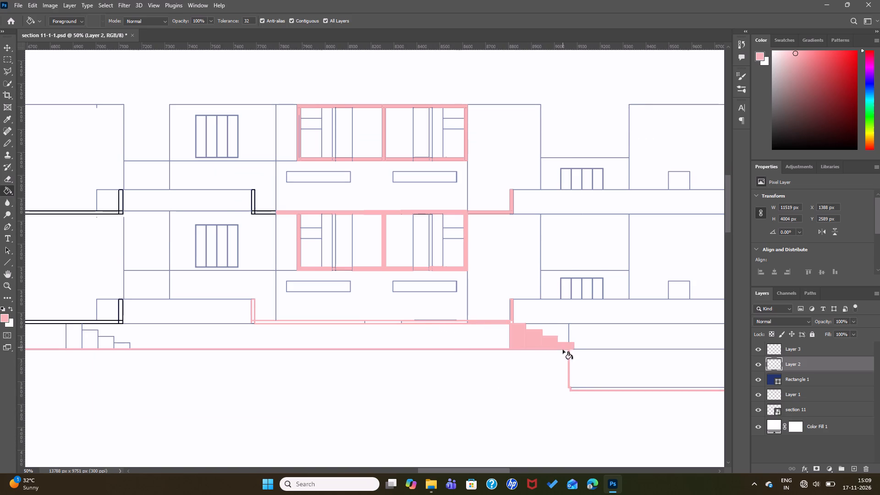
click(512, 321)
Fill the white strips, short dividers and blue-grey top line of the middle block's lowest slab pink.
key(ctrl+equal)
key(ctrl+equal)
key(ctrl+equal)
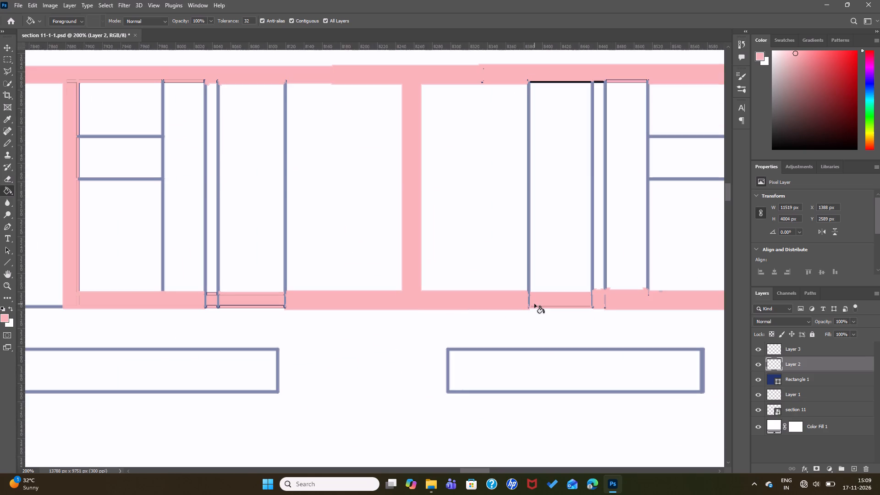
scroll(534, 303, down, 16)
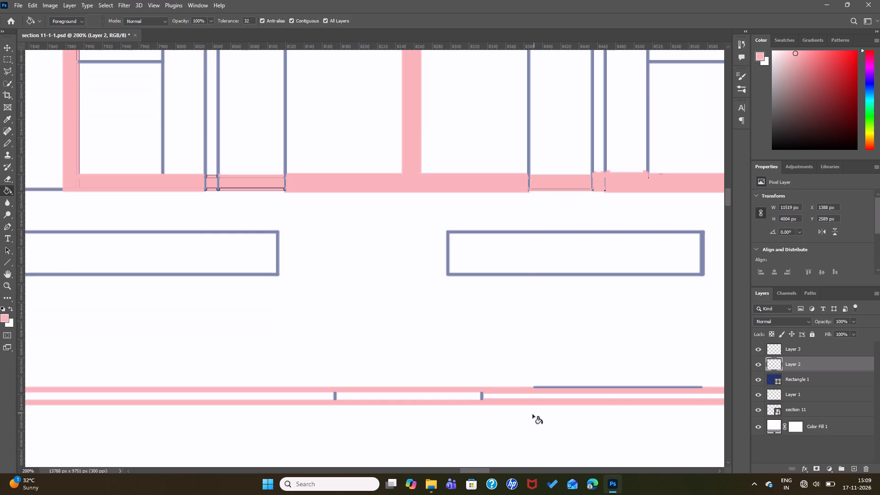
click(534, 396)
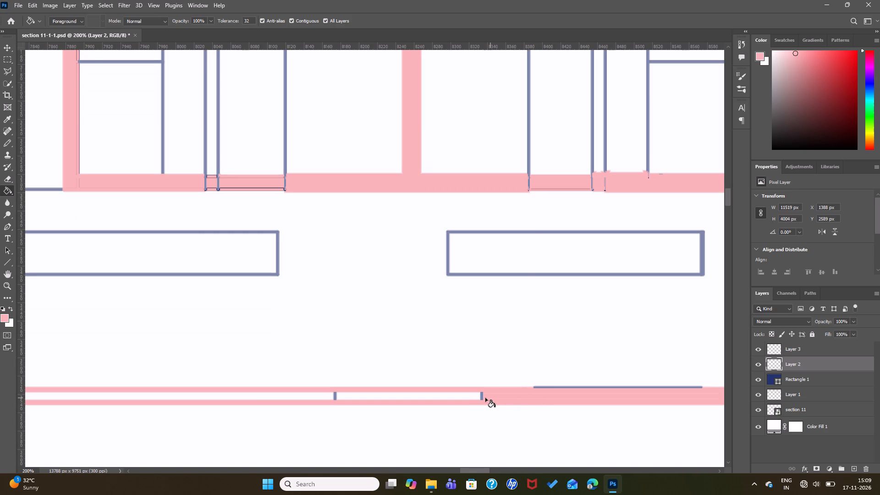
click(482, 397)
click(469, 396)
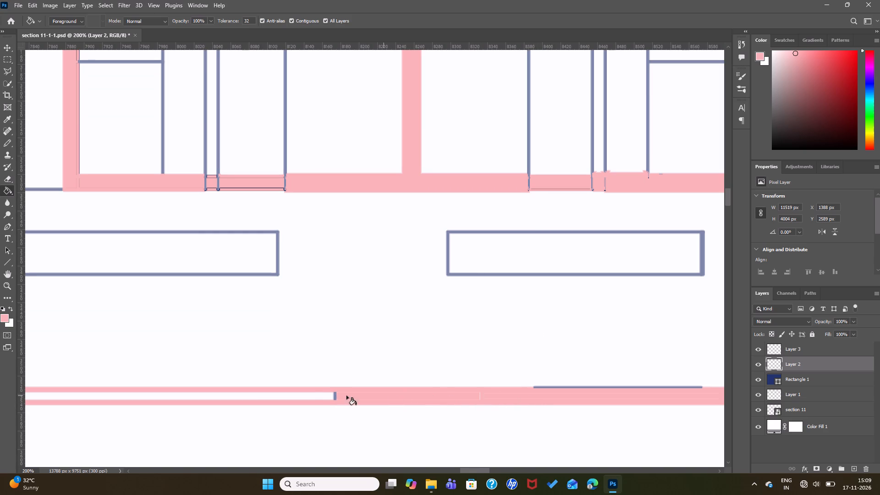
click(335, 396)
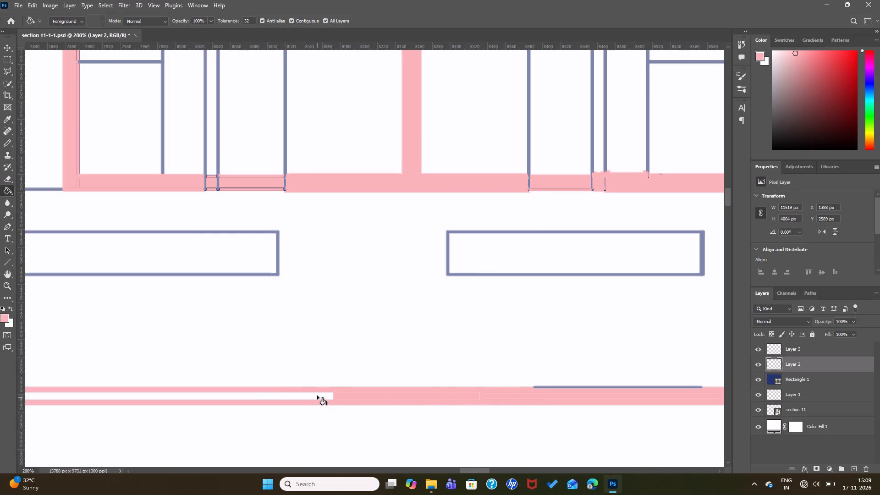
click(317, 396)
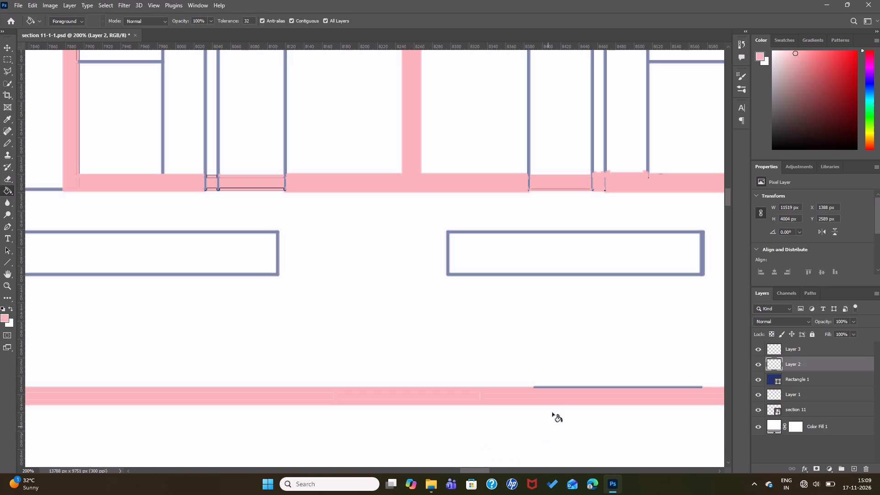
click(561, 386)
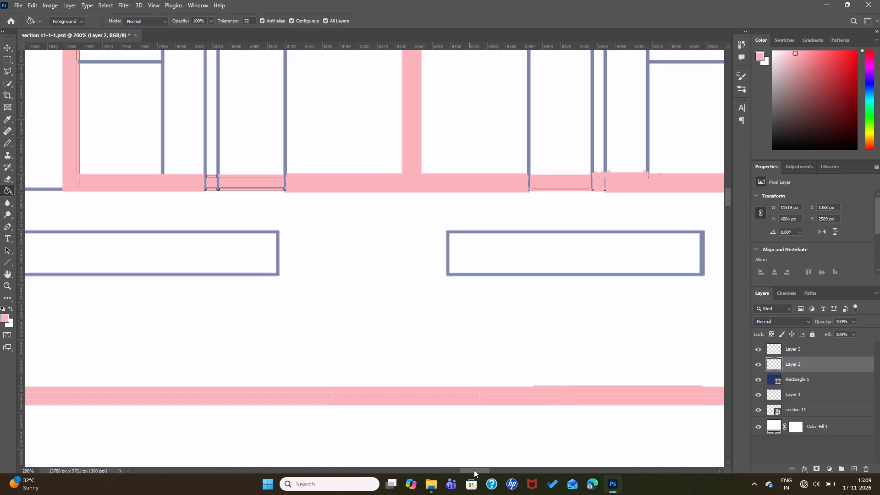
Fill the small white gap where the lowest slab meets the right-hand upstand above the stairs pink.
drag(474, 470, 511, 469)
scroll(497, 404, down, 5)
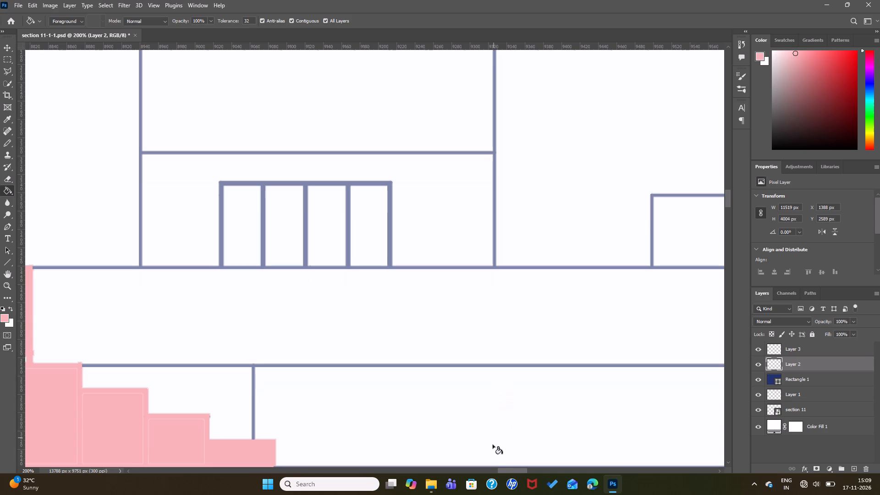
drag(508, 471, 495, 472)
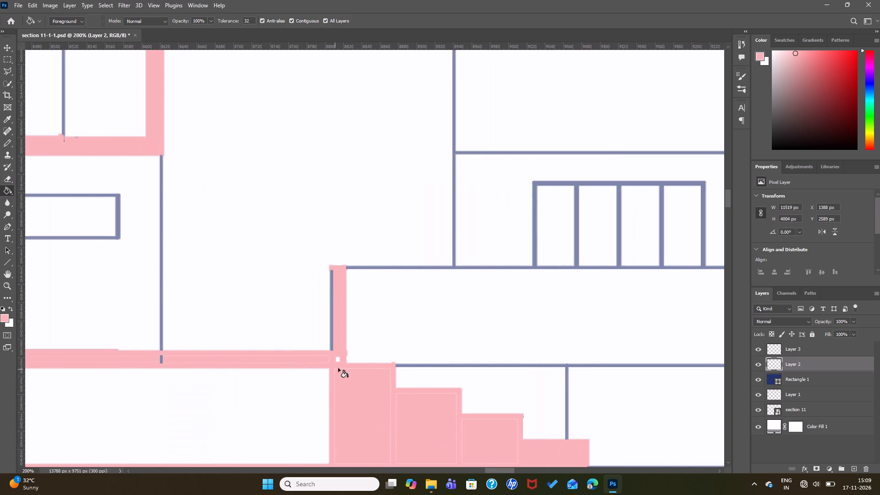
click(339, 359)
Fill the upstand and its bottom corner at the left end of the middle block's lowest slab pink.
scroll(432, 382, down, 4)
scroll(451, 416, down, 5)
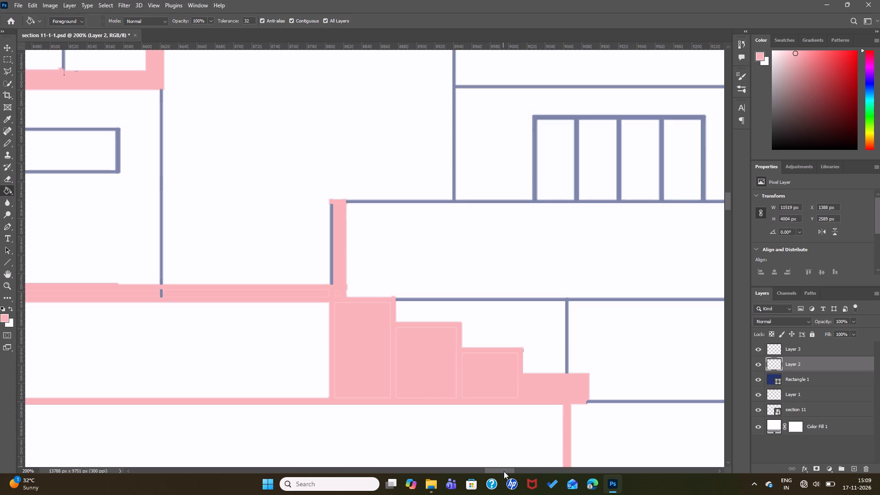
drag(504, 469, 455, 469)
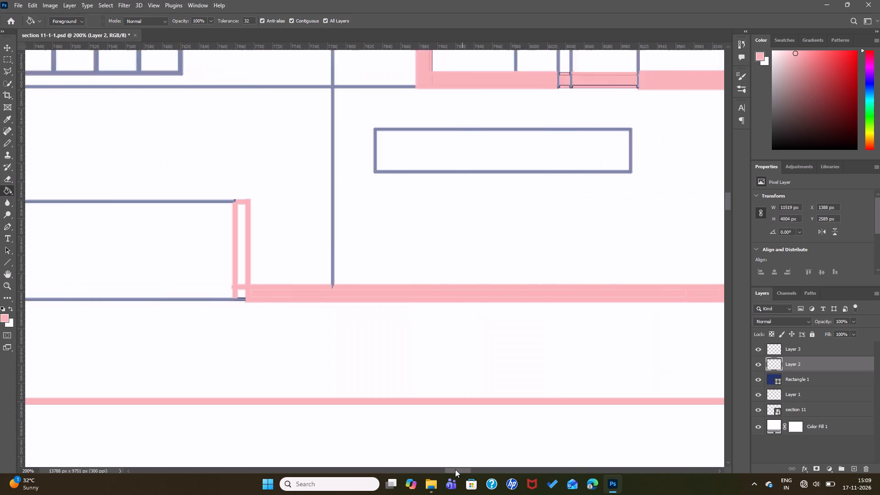
drag(455, 469, 455, 469)
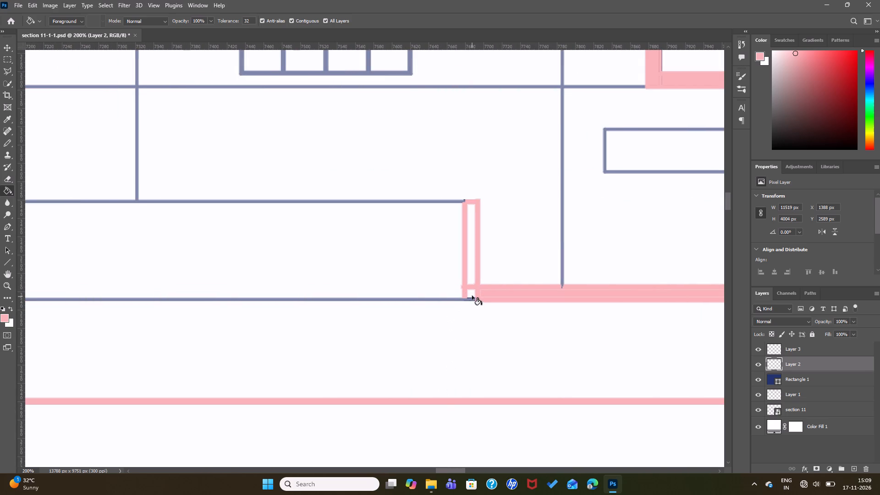
click(472, 296)
click(472, 271)
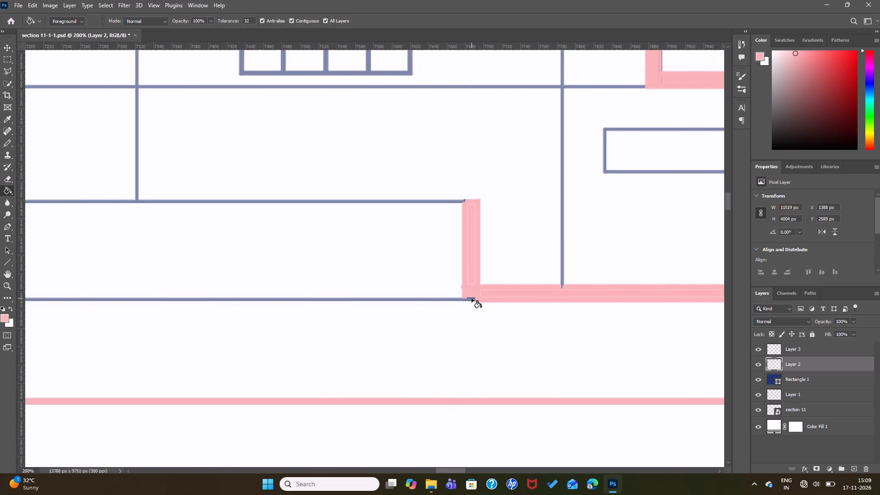
click(472, 298)
key(ctrl+z)
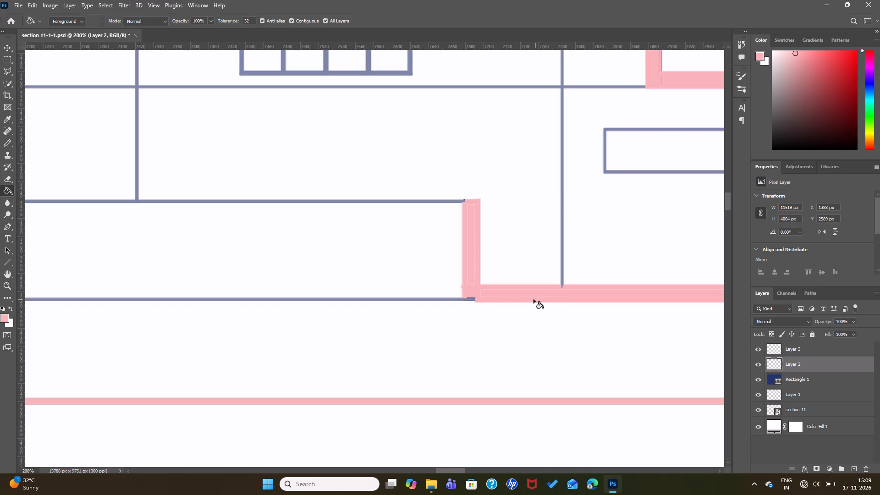
Fill inside the black-outlined projecting slab and upstand left of the middle block at the upper floor level with pink.
key(ctrl+minus)
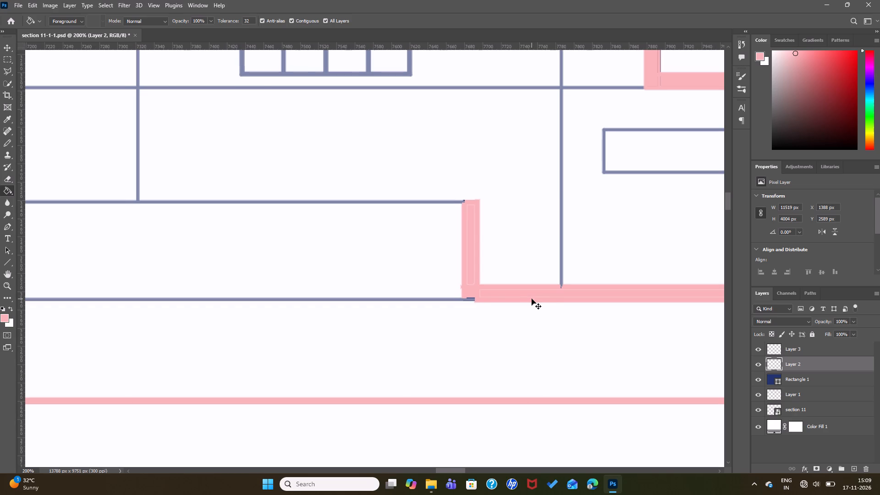
key(ctrl+minus)
key(ctrl+minus)
scroll(533, 296, down, 3)
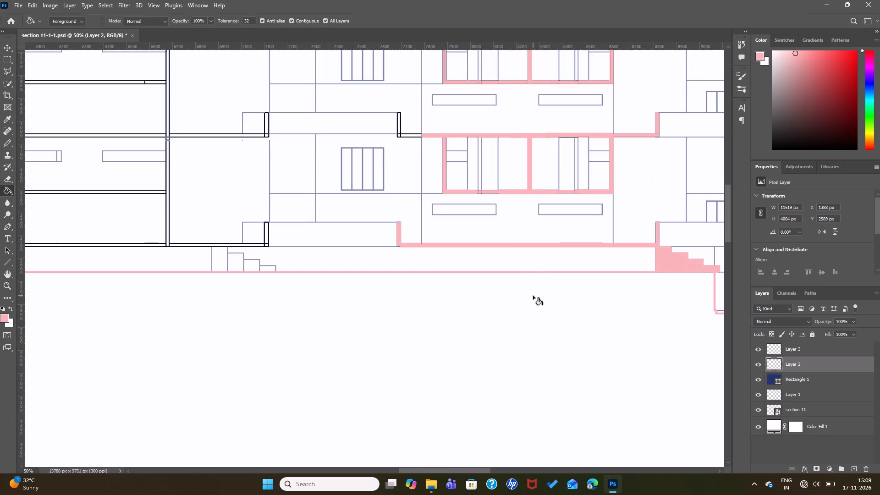
scroll(533, 295, up, 5)
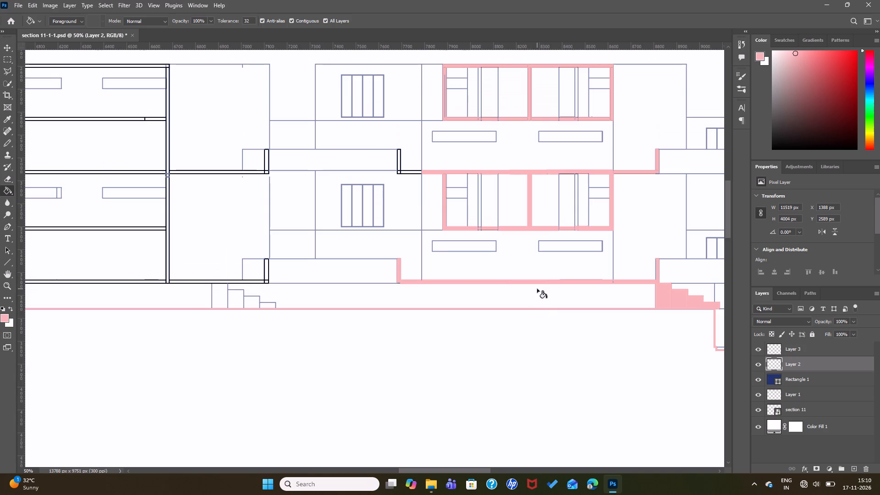
click(402, 171)
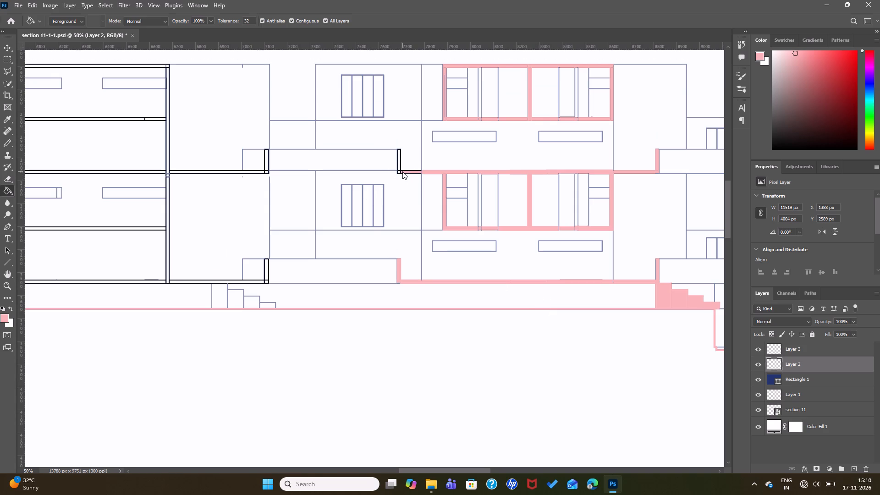
click(399, 173)
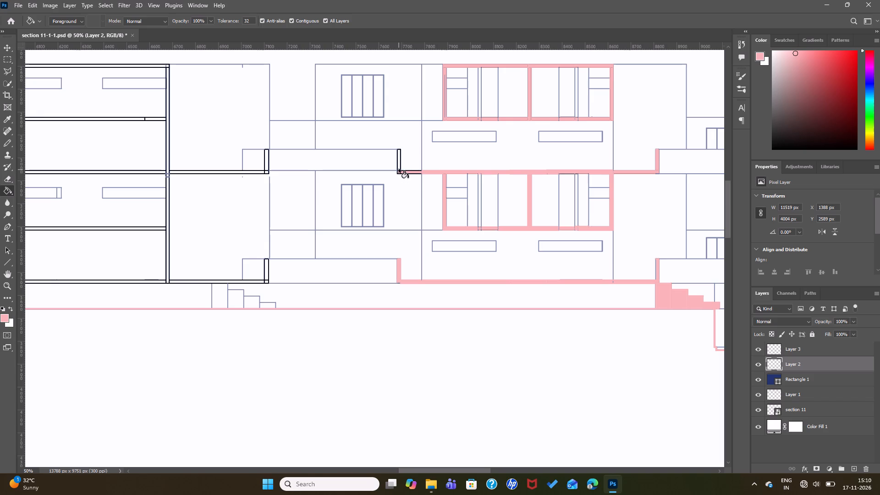
click(399, 169)
Recolour the black outlines of the projecting slab and upstand left of the middle block at the upper floor level pink.
scroll(348, 196, up, 4)
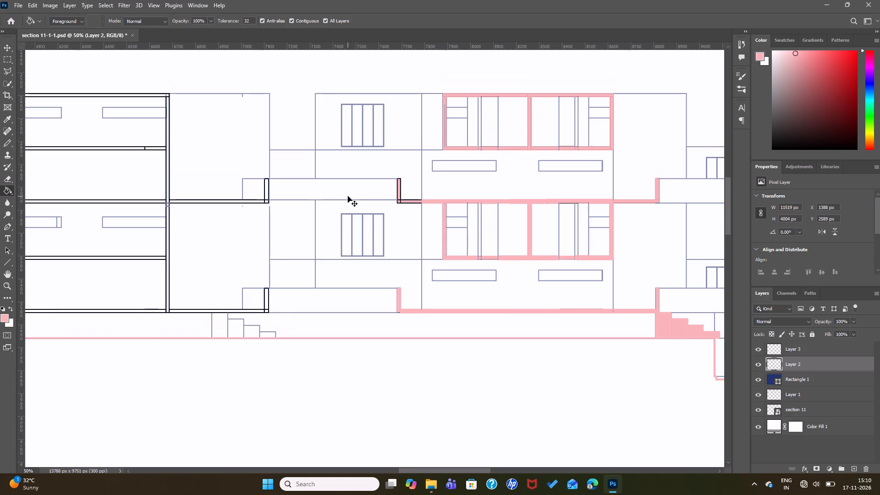
key(ctrl+equal)
key(ctrl+equal)
key(ctrl+equal)
key(ctrl+equal)
key(ctrl+equal)
key(ctrl+equal)
key(ctrl+equal)
key(ctrl+equal)
key(ctrl+equal)
key(ctrl+equal)
key(ctrl+equal)
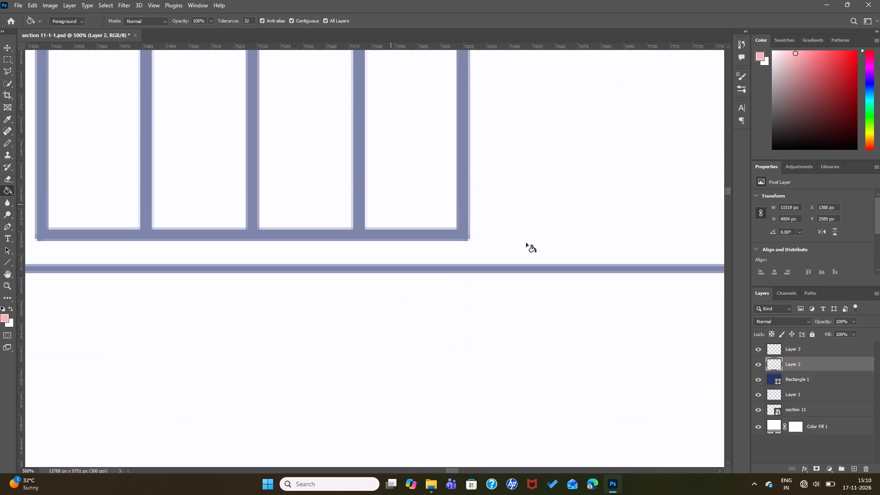
scroll(715, 319, up, 17)
scroll(695, 296, up, 12)
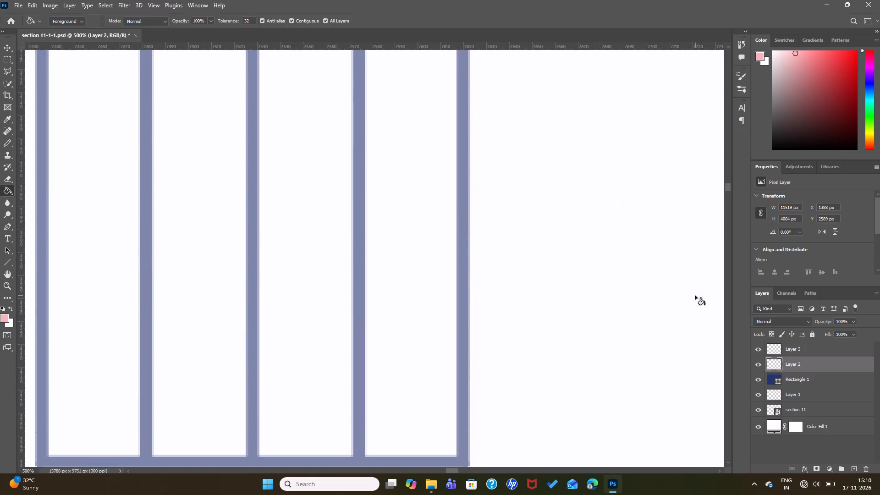
scroll(695, 296, up, 20)
scroll(695, 296, up, 11)
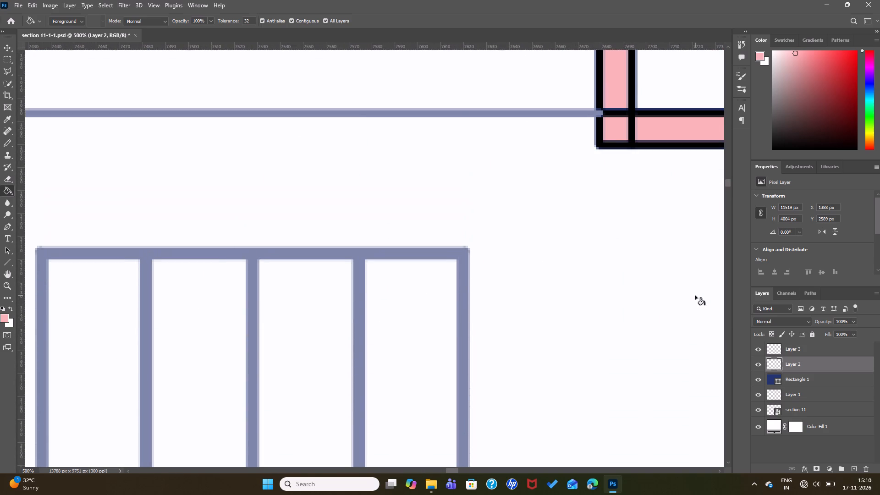
scroll(695, 296, up, 17)
scroll(695, 296, up, 11)
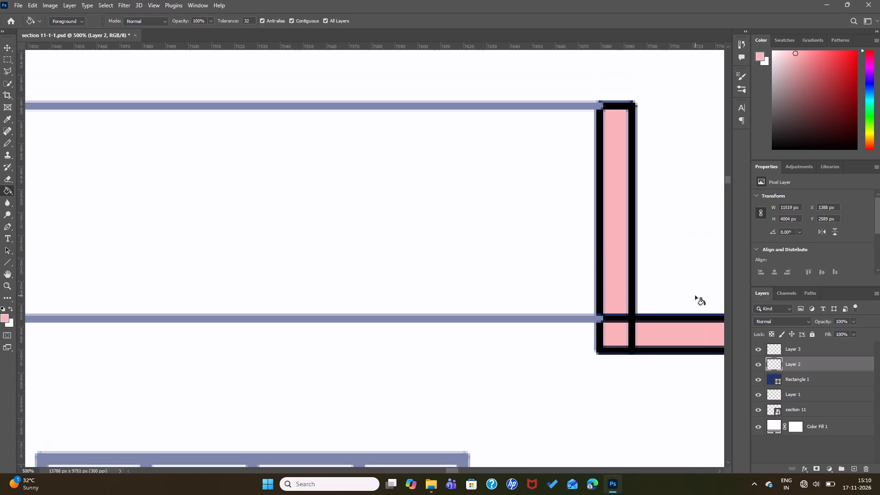
click(634, 311)
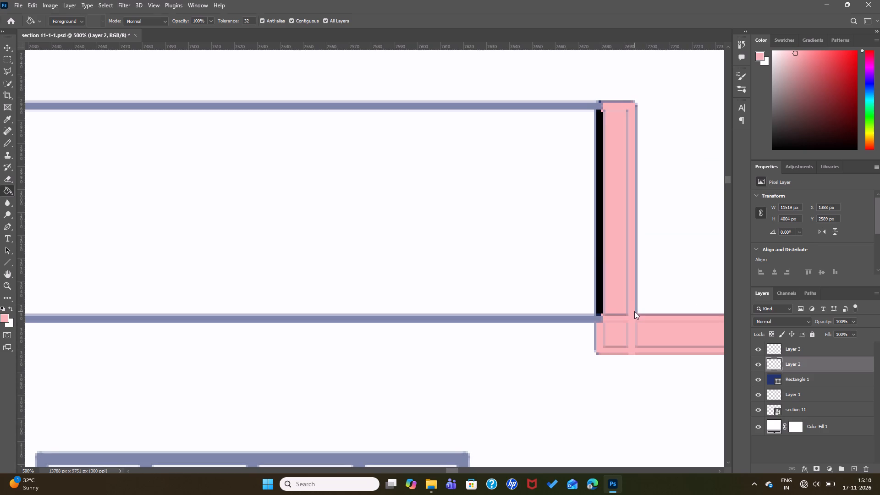
click(596, 306)
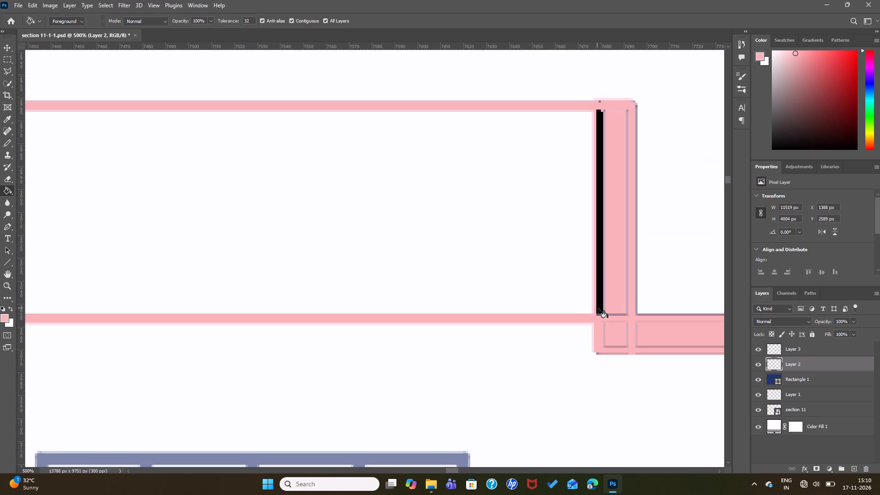
key(ctrl+z)
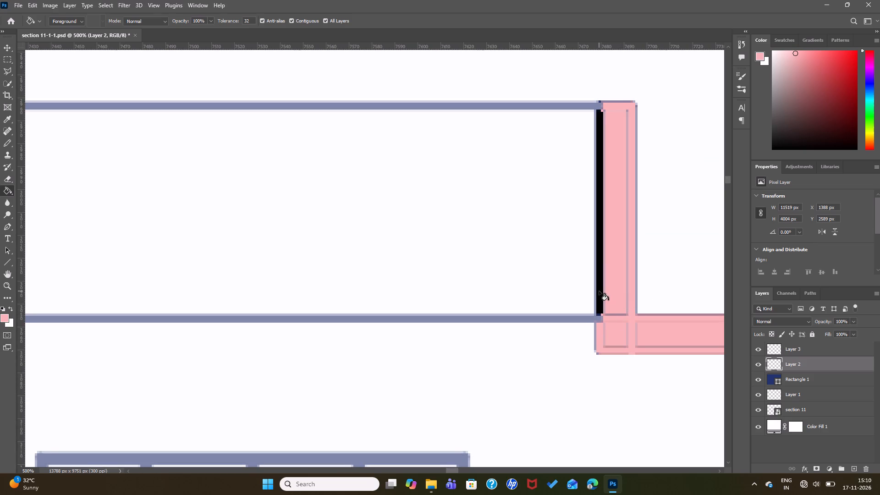
click(599, 291)
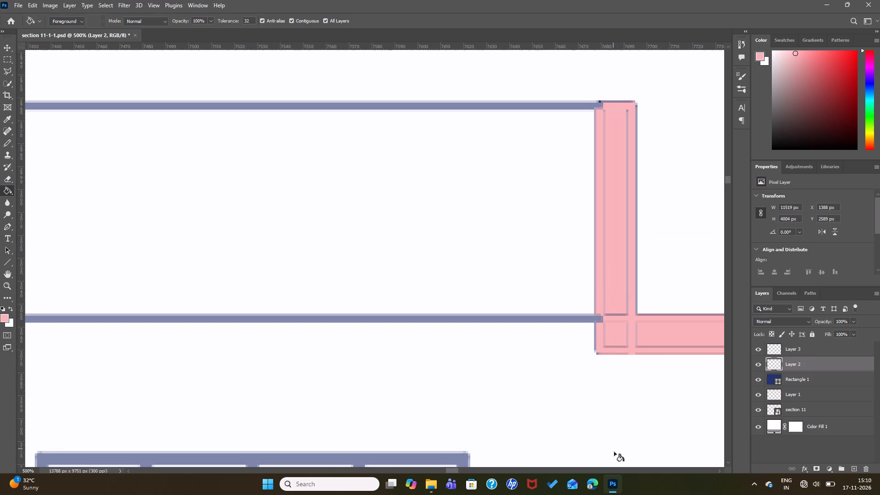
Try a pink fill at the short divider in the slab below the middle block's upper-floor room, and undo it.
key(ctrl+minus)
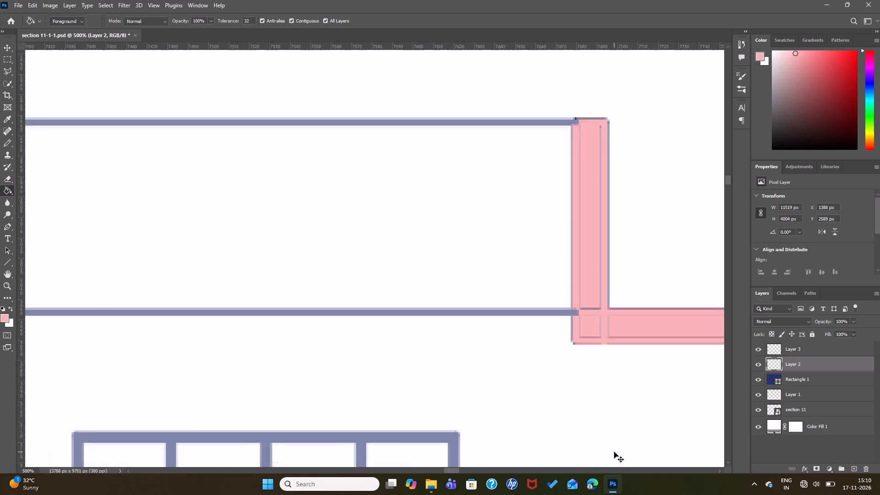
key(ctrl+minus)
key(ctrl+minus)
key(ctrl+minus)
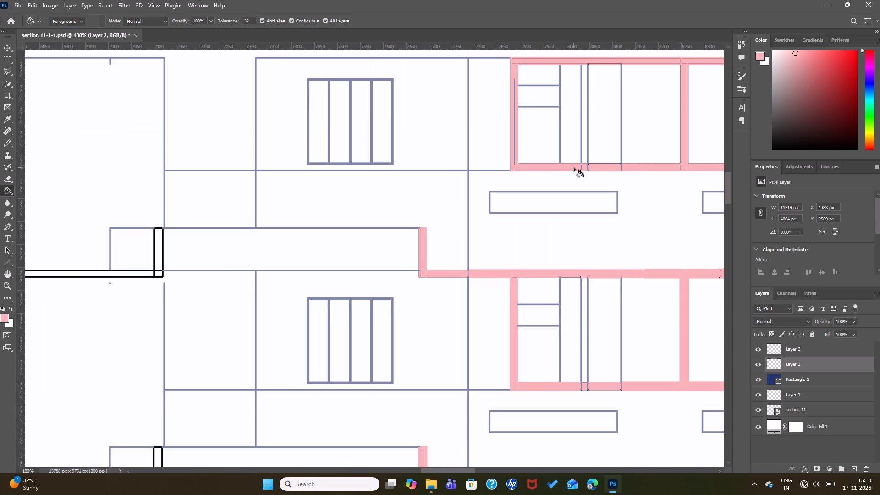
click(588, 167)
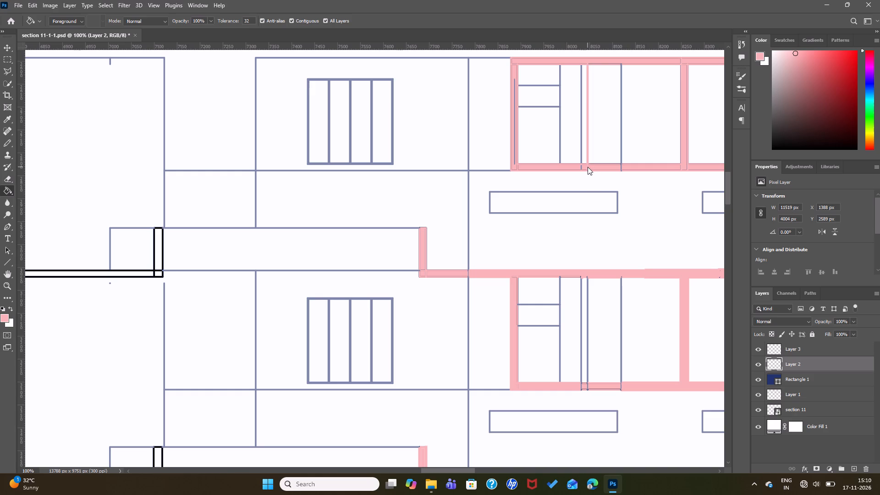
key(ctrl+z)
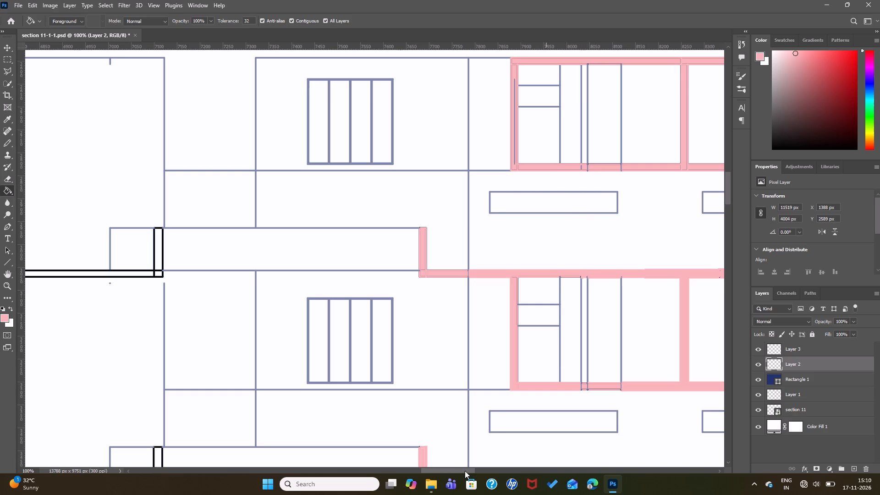
Recolour the black wall and slab outlines on both floors of the left block pink, including the short line where its right-hand wall meets the slab.
drag(469, 470, 435, 465)
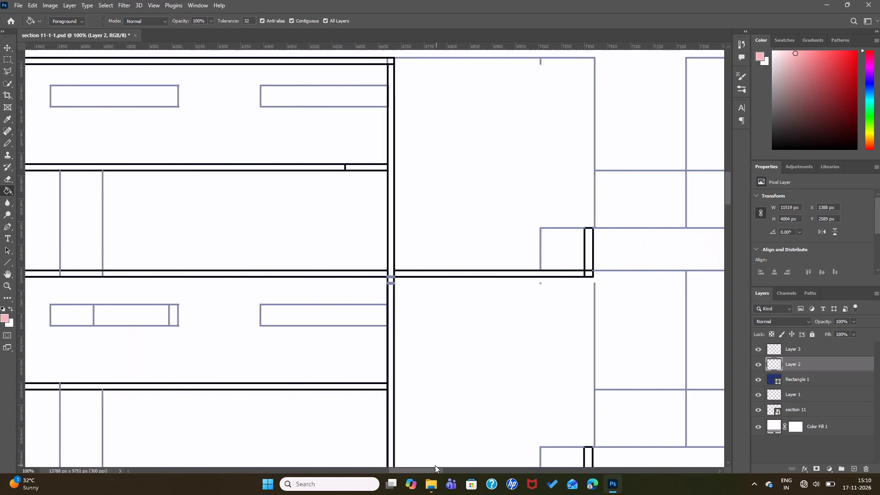
drag(435, 465, 432, 465)
click(446, 244)
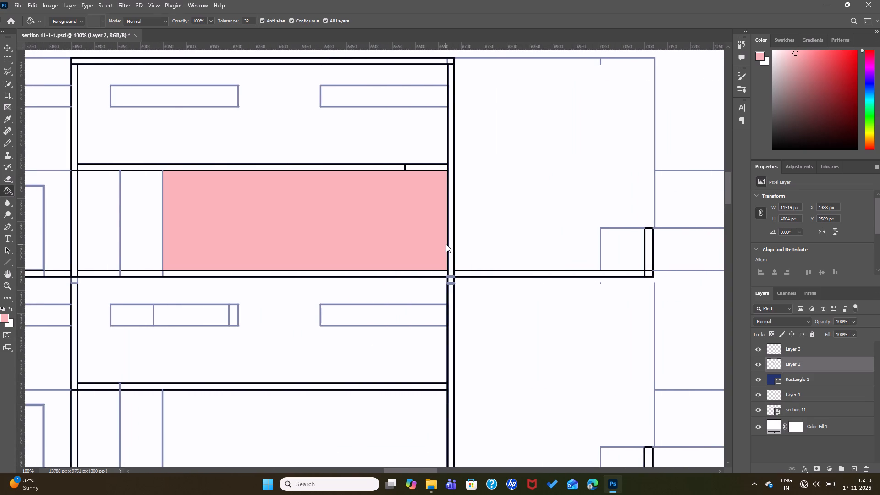
key(ctrl+z)
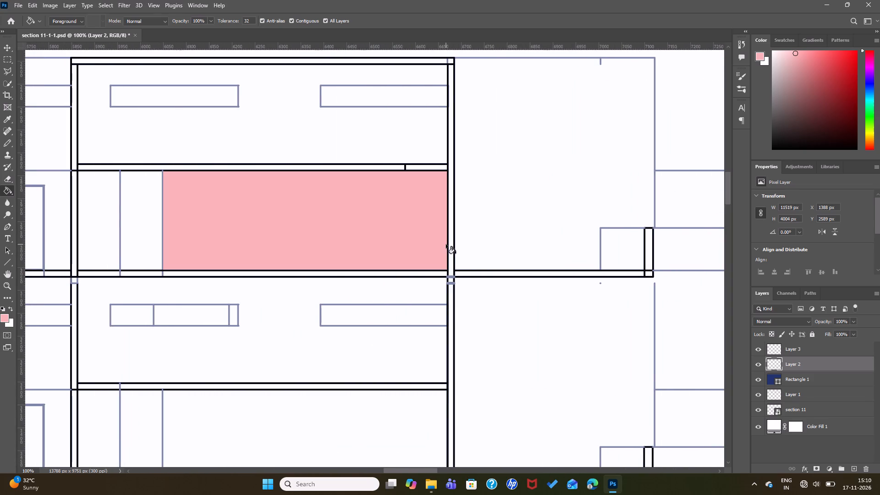
click(446, 244)
key(ctrl+z)
click(447, 244)
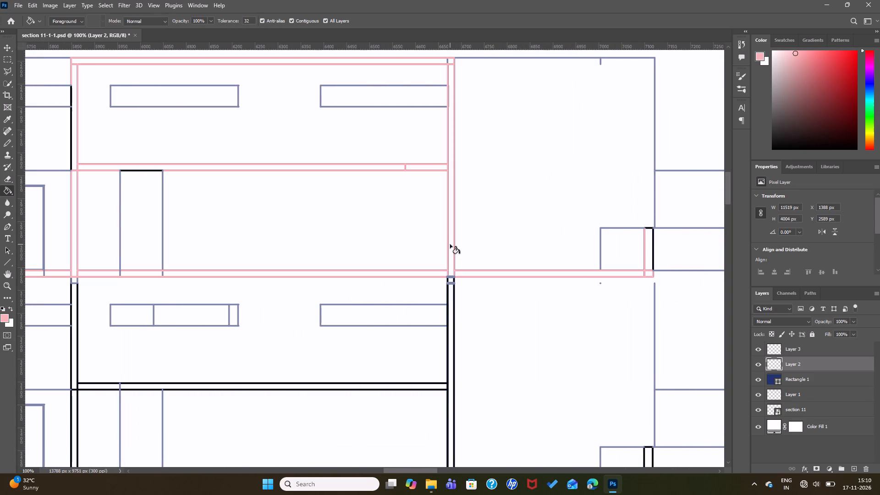
click(453, 292)
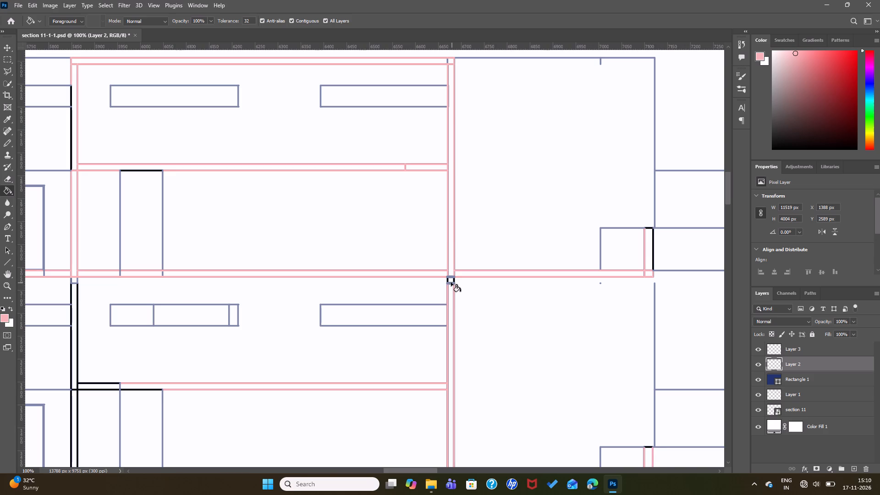
click(451, 282)
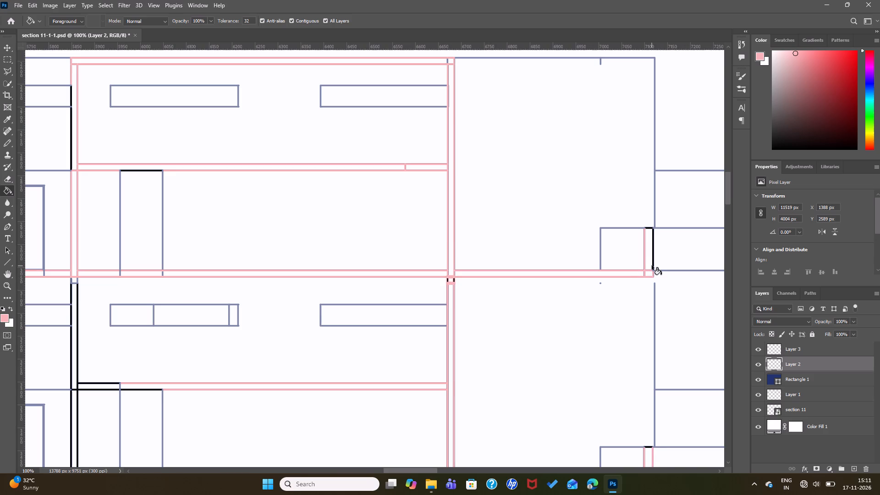
Recolour the remaining black side and top edges of the upstand at the right end of the left block's upper floor slab pink.
click(652, 265)
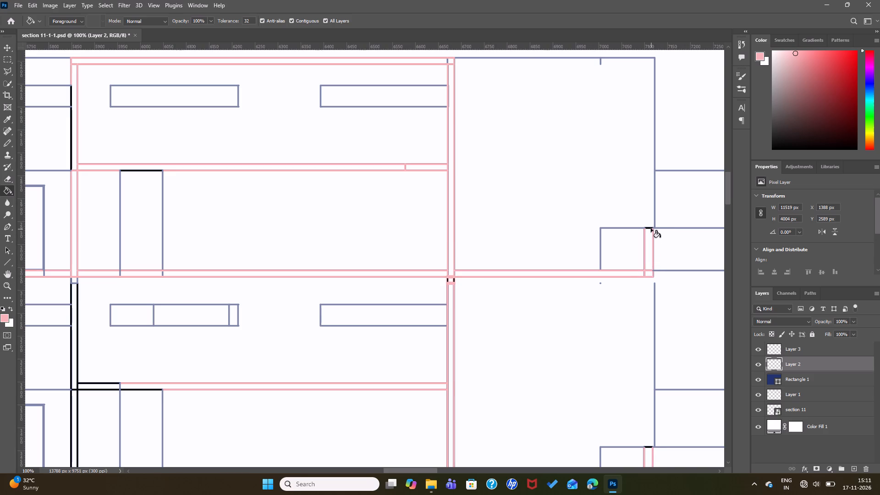
click(651, 228)
Recolour the black outlines of the left block's lower-floor left wall, bottom slab, door head and left-end upstand pink.
scroll(425, 360, down, 3)
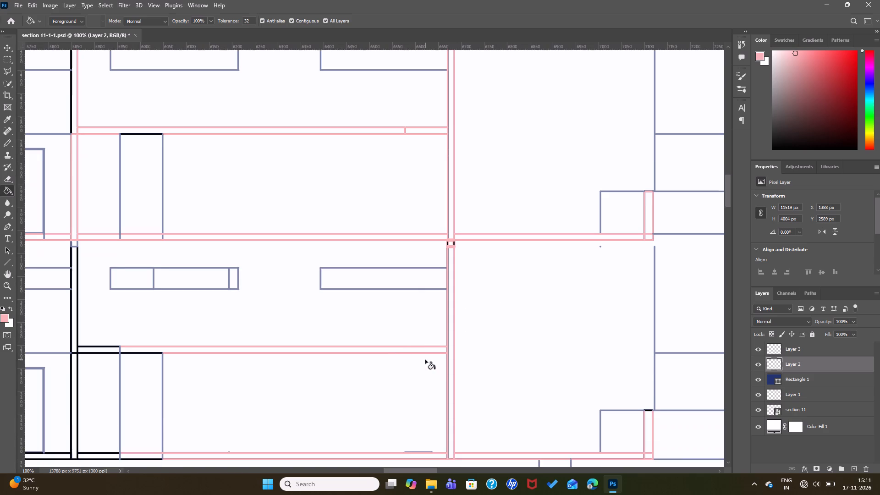
scroll(425, 360, down, 6)
drag(418, 471, 394, 469)
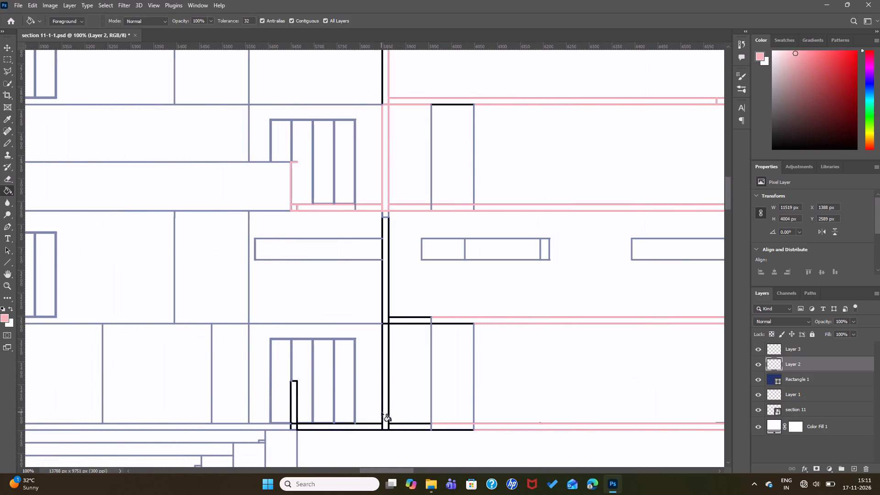
click(382, 412)
click(434, 430)
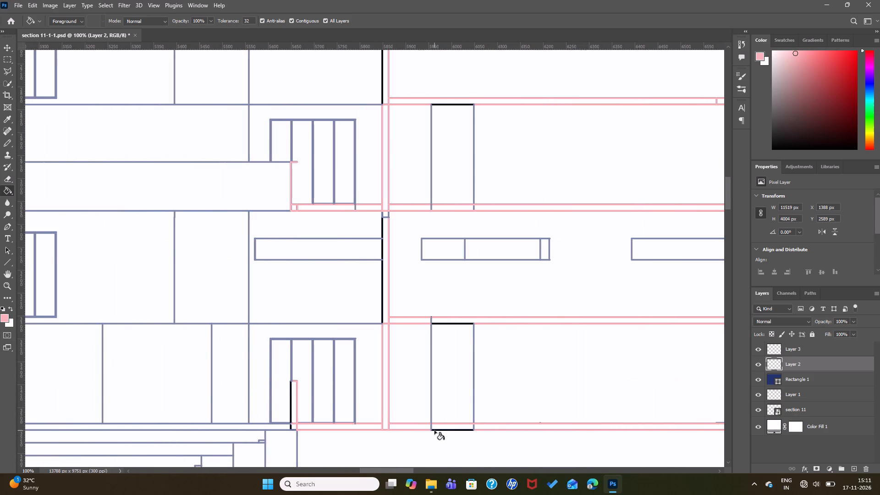
click(461, 323)
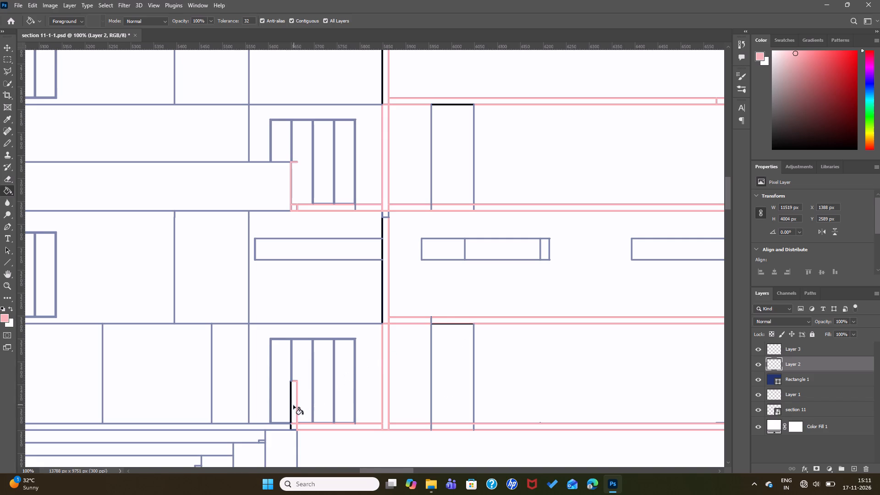
click(291, 407)
click(291, 427)
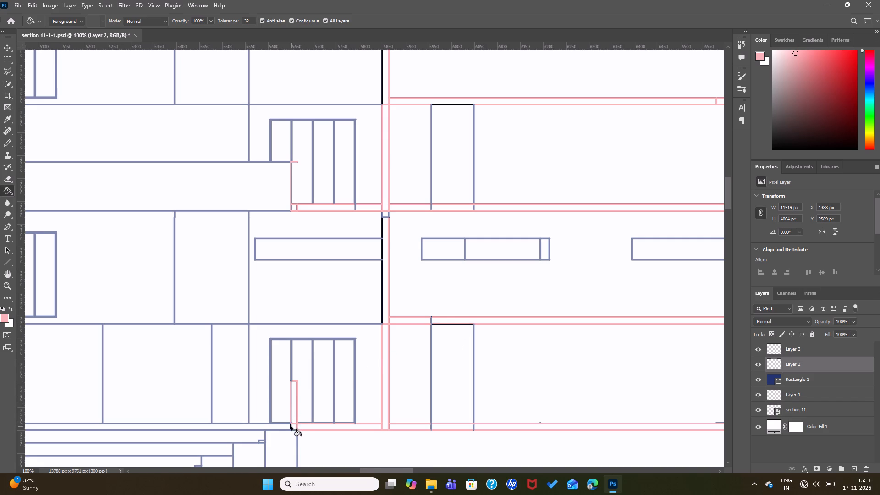
click(291, 427)
Fill the remaining black outer edge of the lower-floor left wall and the blue-grey line at its top with pink.
click(383, 293)
click(381, 256)
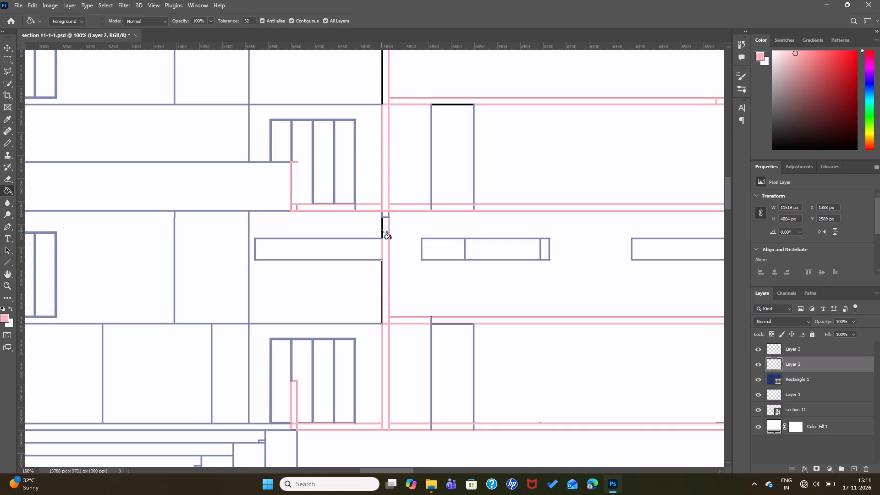
click(381, 230)
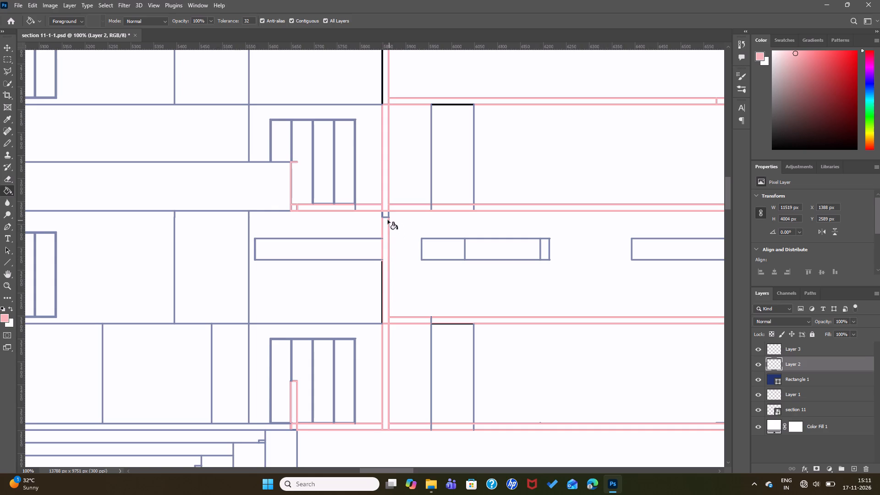
click(385, 217)
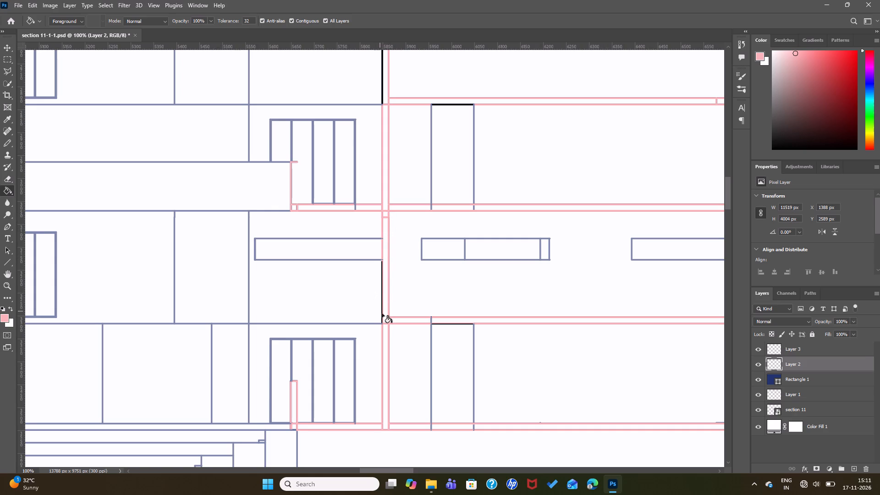
click(382, 313)
click(382, 313)
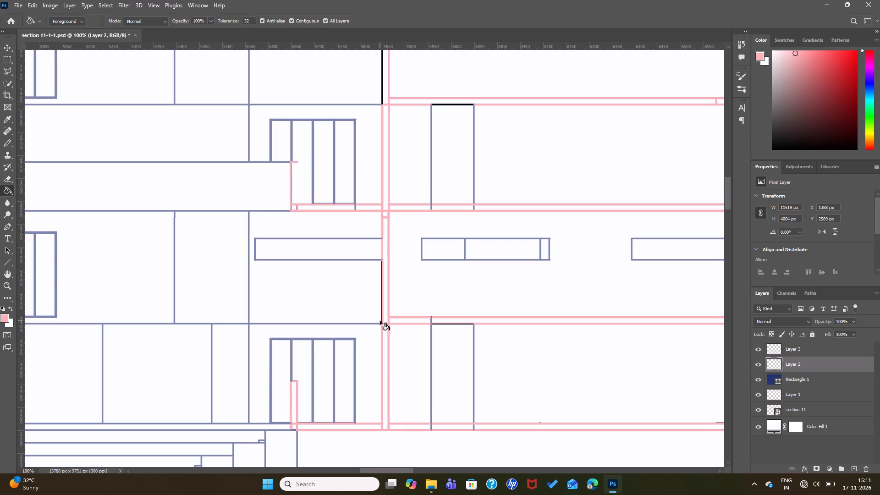
click(382, 321)
Fill the left block's lower-floor left wall, the bottom slab inside the block and the left-end upstand with pink.
scroll(456, 318, down, 5)
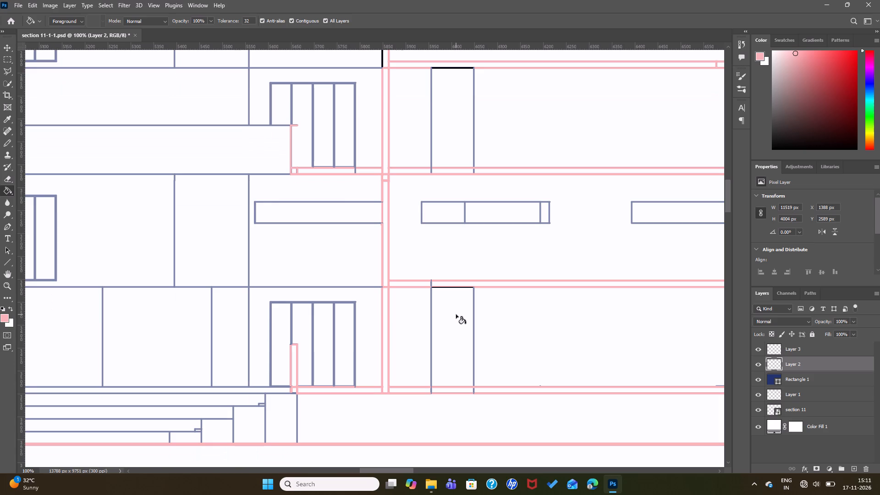
click(386, 372)
click(395, 390)
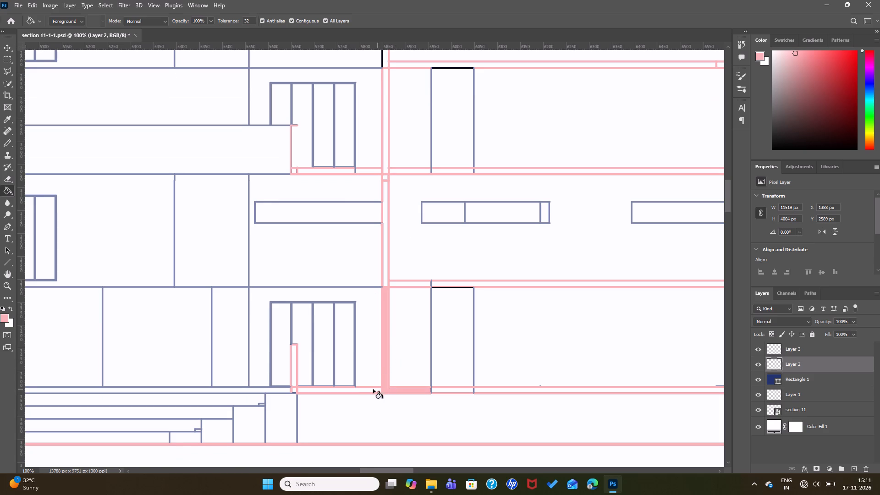
click(361, 390)
click(294, 383)
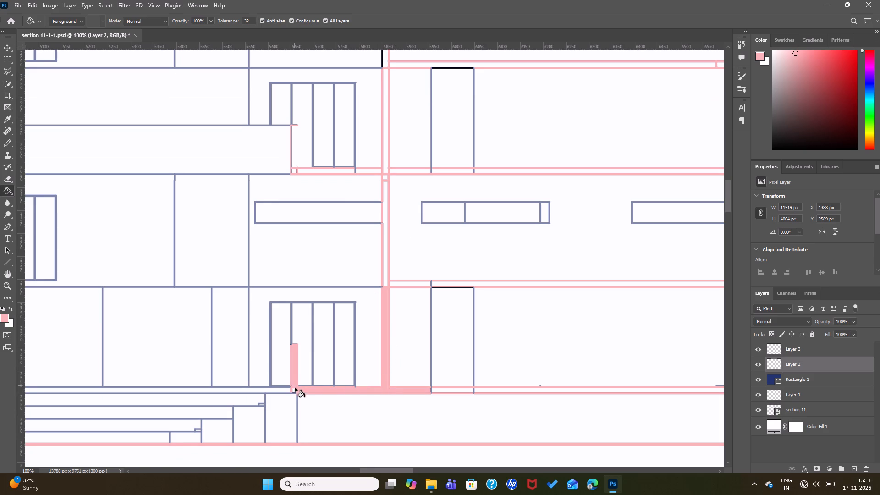
click(296, 390)
click(459, 391)
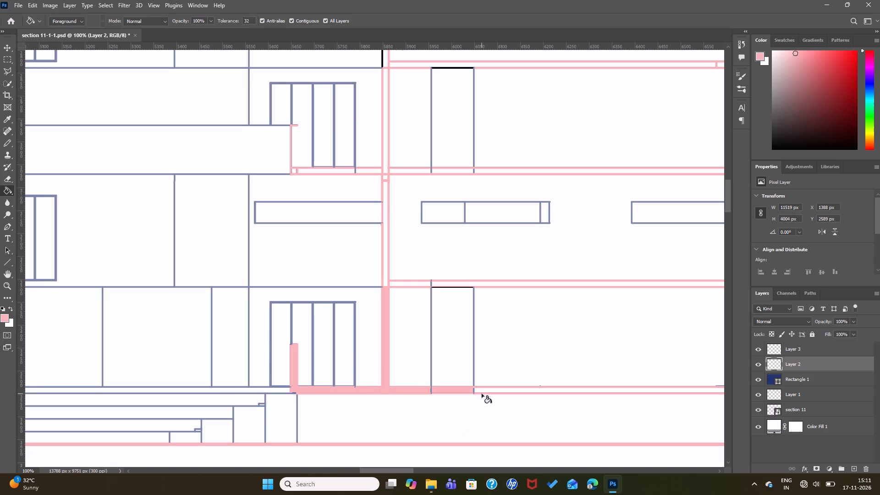
click(488, 393)
click(490, 390)
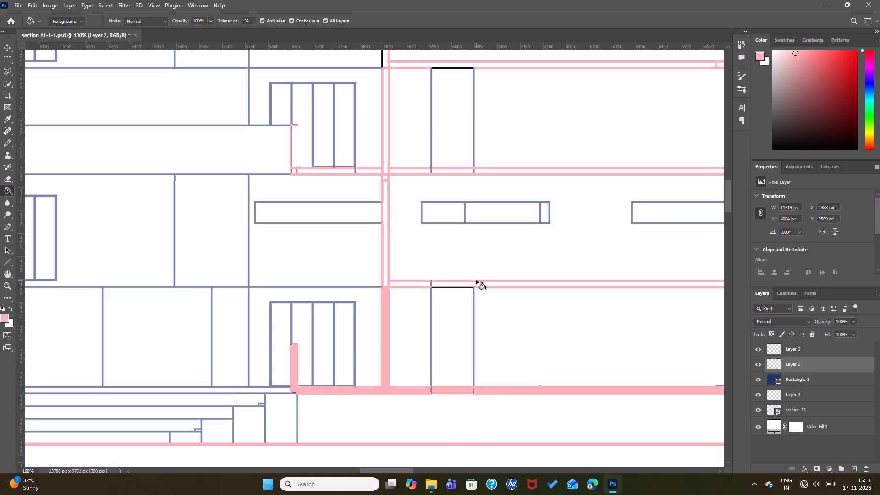
Fill the slab above the left block's lower door and the left wall from there up past the main upper slab with pink.
click(476, 285)
click(418, 286)
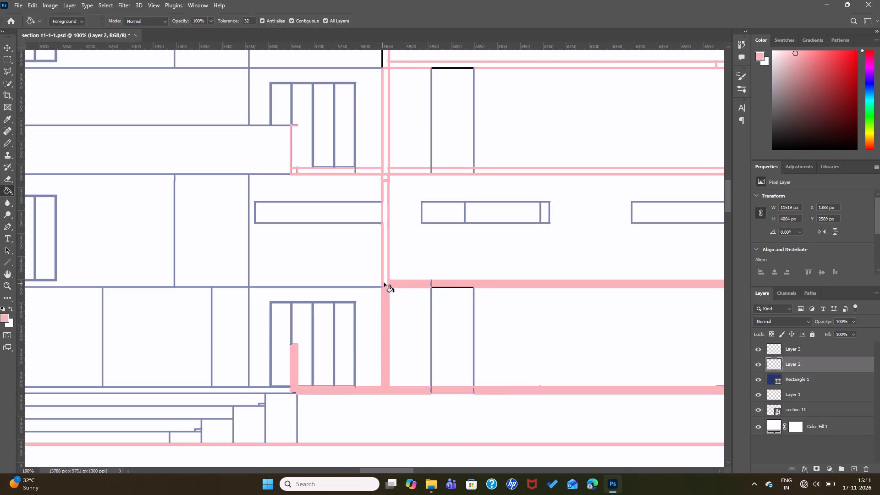
click(385, 282)
scroll(388, 282, up, 6)
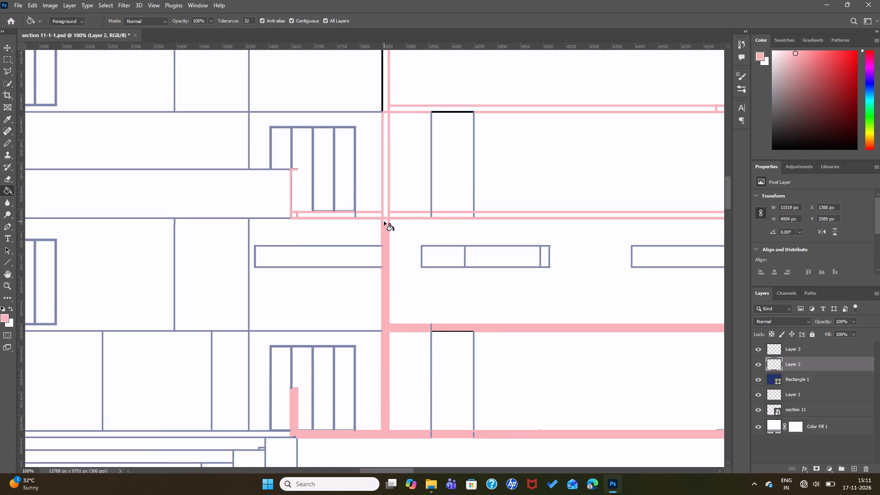
click(385, 222)
click(387, 215)
Fill the upper-floor slab extension beyond the block's left wall, out to its left end, with pink.
click(378, 216)
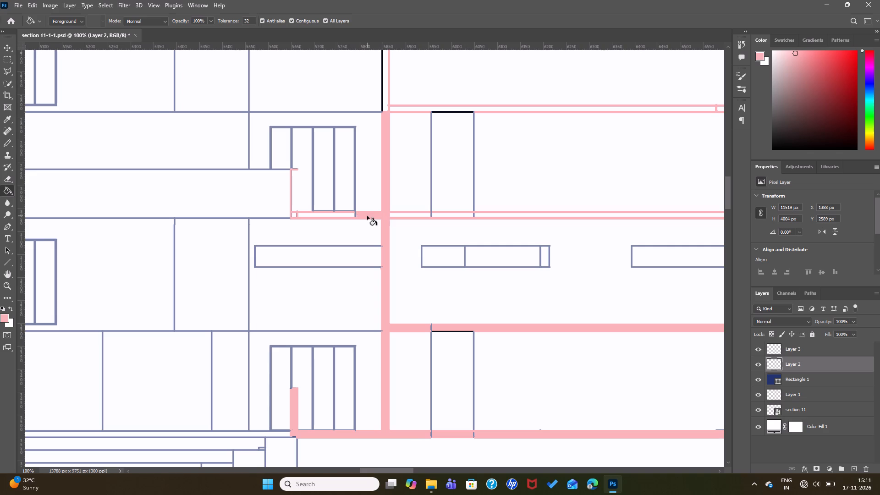
click(355, 215)
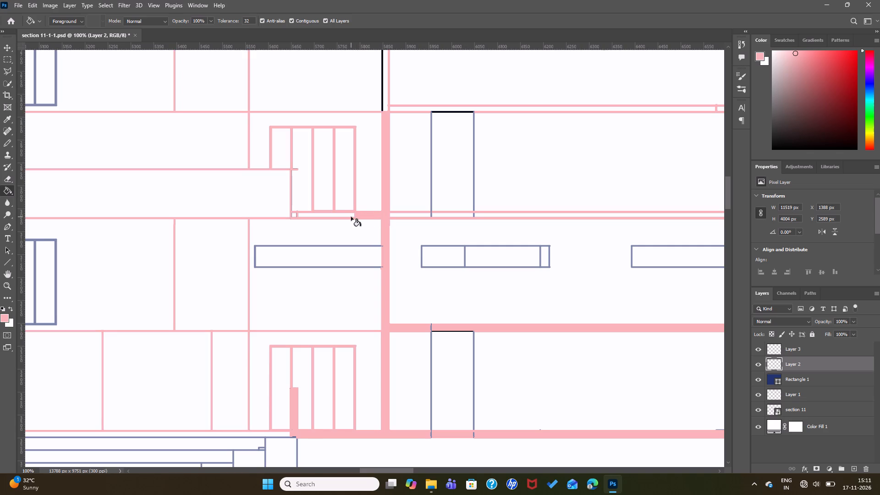
key(ctrl+z)
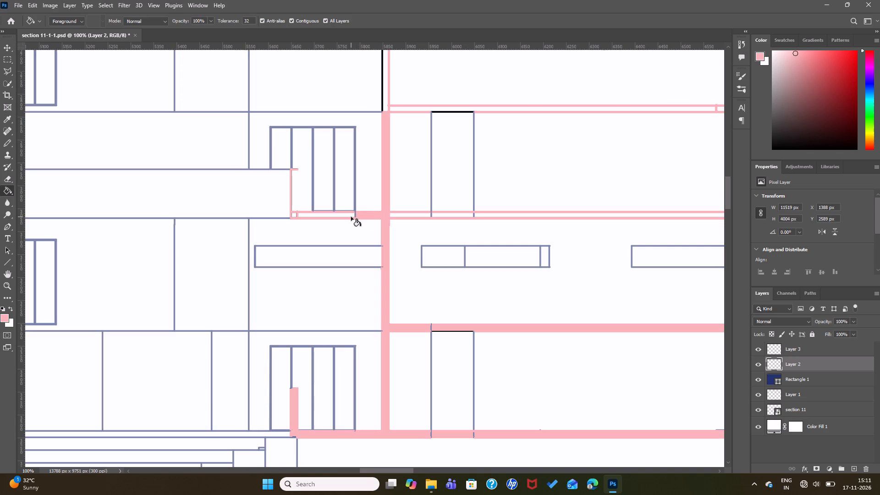
click(347, 215)
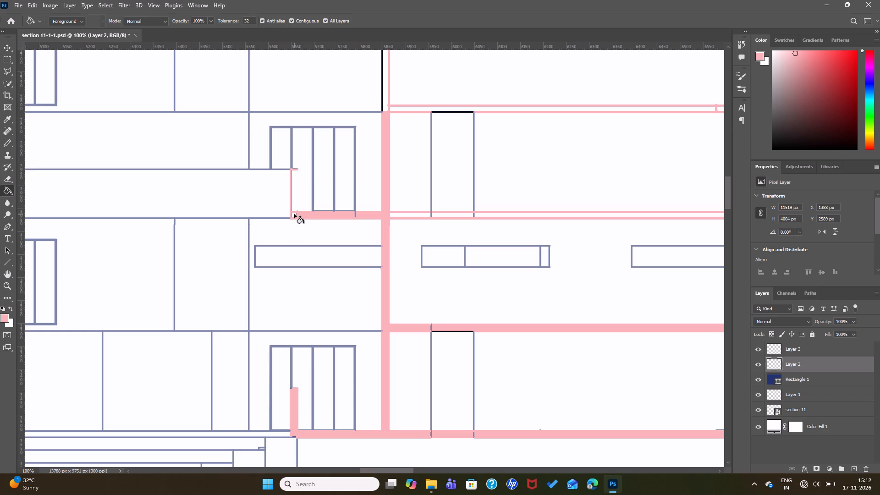
click(294, 214)
Fill the upper-floor slab inside the block, the slab above the upper door and the top stretch of the left wall with pink.
click(414, 215)
click(422, 110)
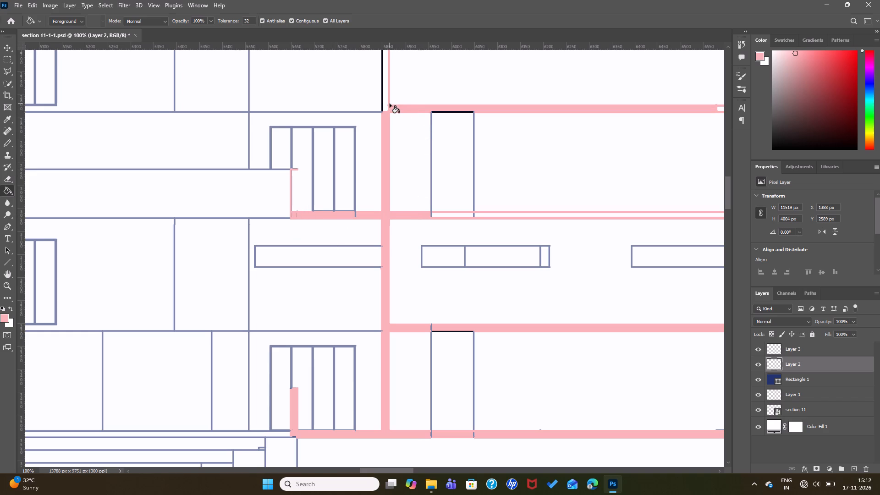
click(388, 104)
click(385, 108)
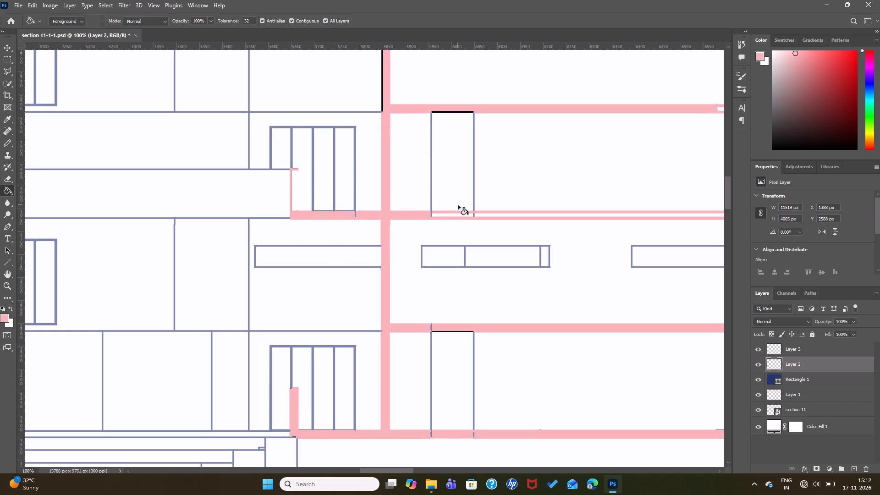
click(462, 214)
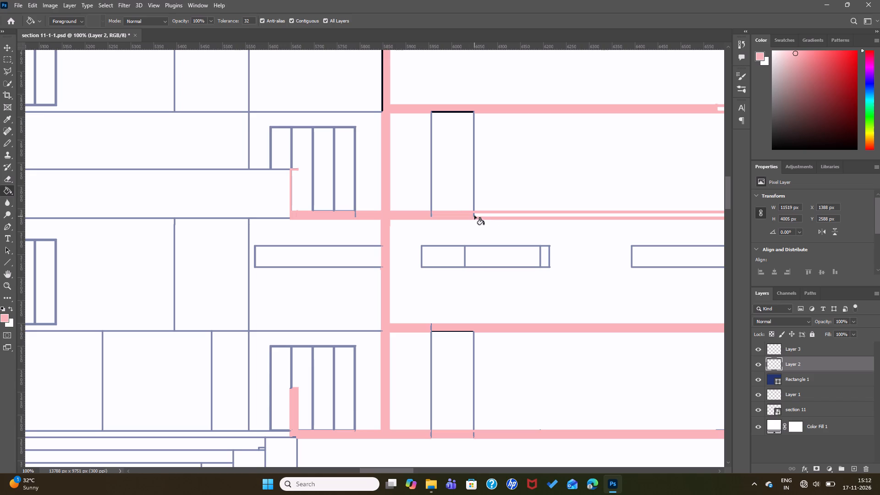
click(474, 215)
click(473, 214)
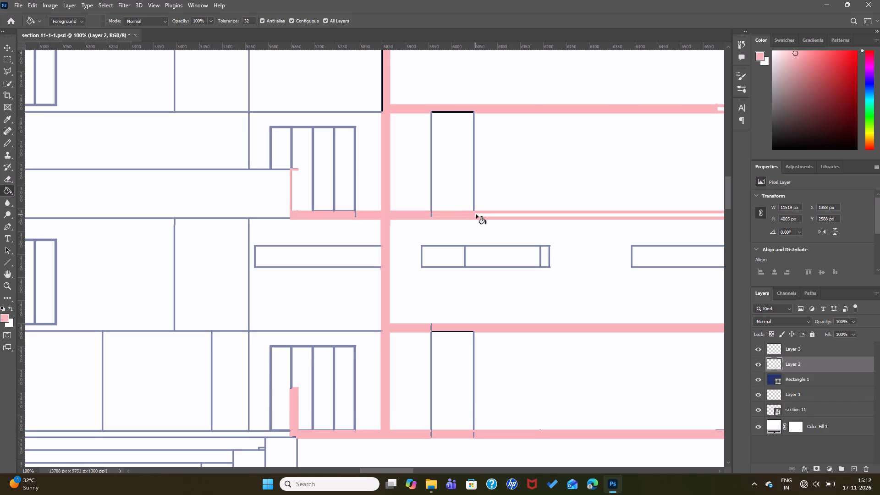
click(477, 214)
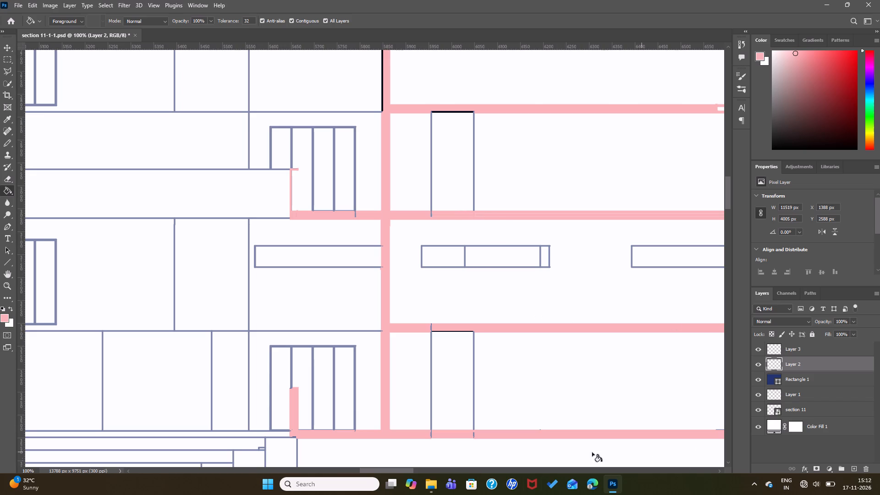
Fill the block's lower right-hand wall, the bottom slab's extension beyond it and the upstand at its right end with pink.
drag(391, 470, 407, 470)
drag(401, 470, 424, 469)
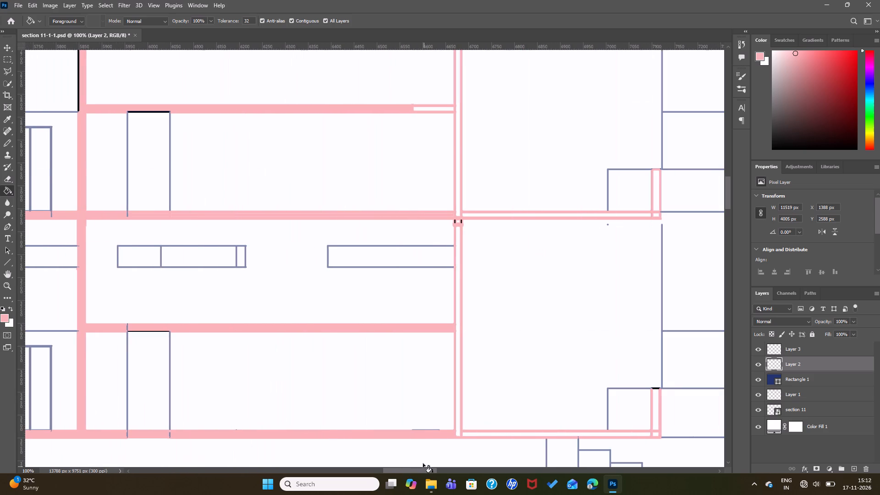
click(457, 420)
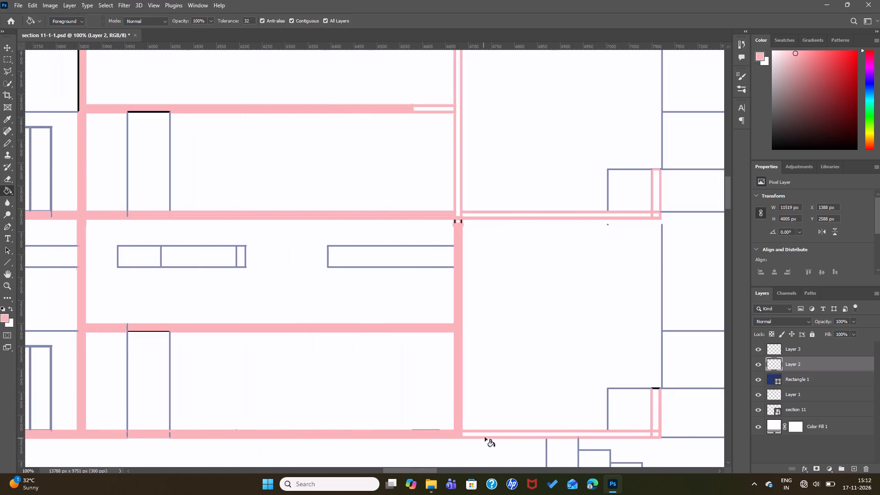
click(488, 435)
click(653, 419)
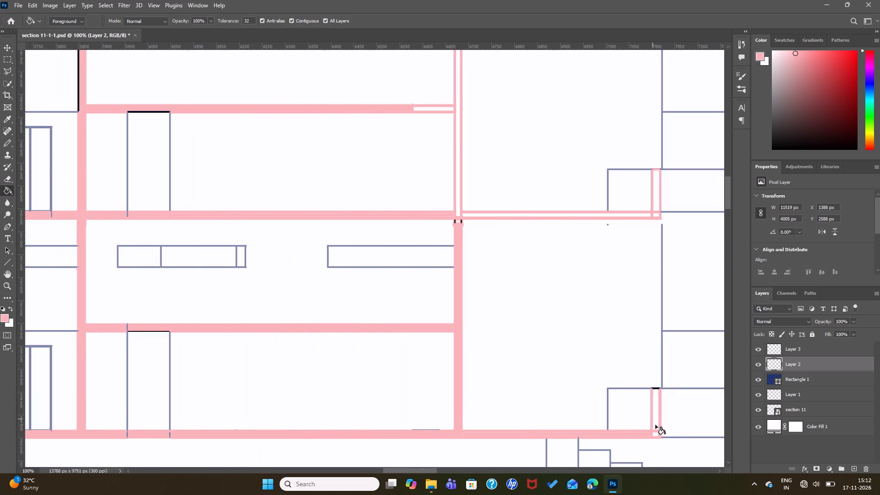
click(656, 434)
click(658, 419)
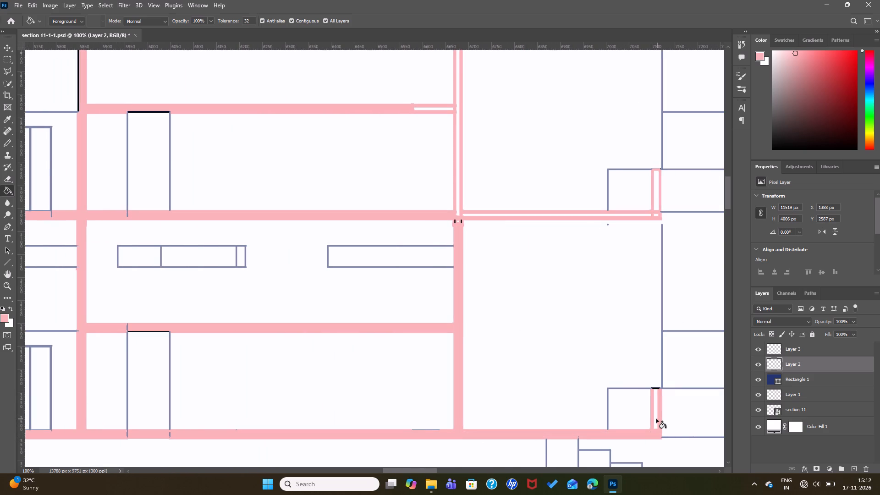
key(ctrl+z)
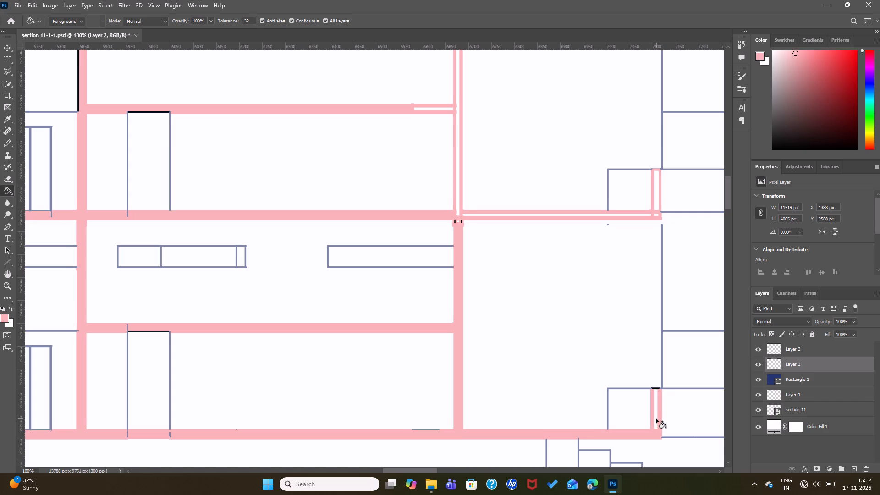
click(654, 419)
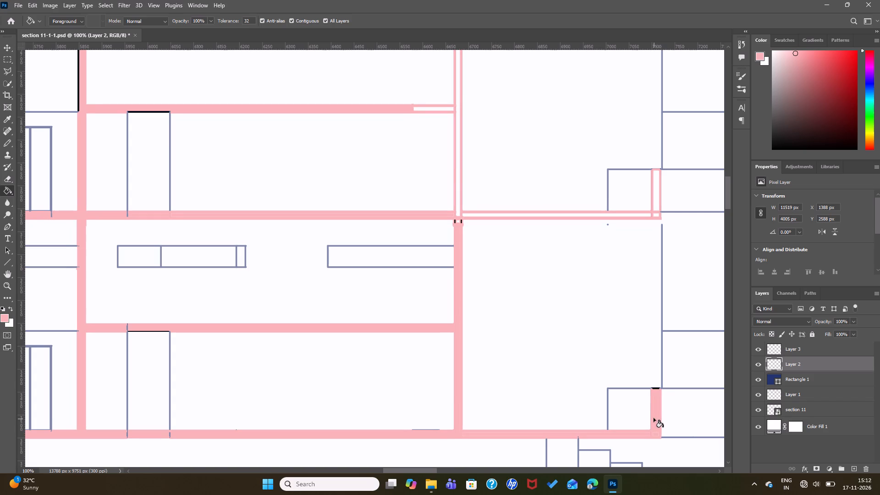
Fill the upper-floor slab extension beyond the right-hand wall, its end upstand and the black marks where wall and slab meet with pink.
click(655, 207)
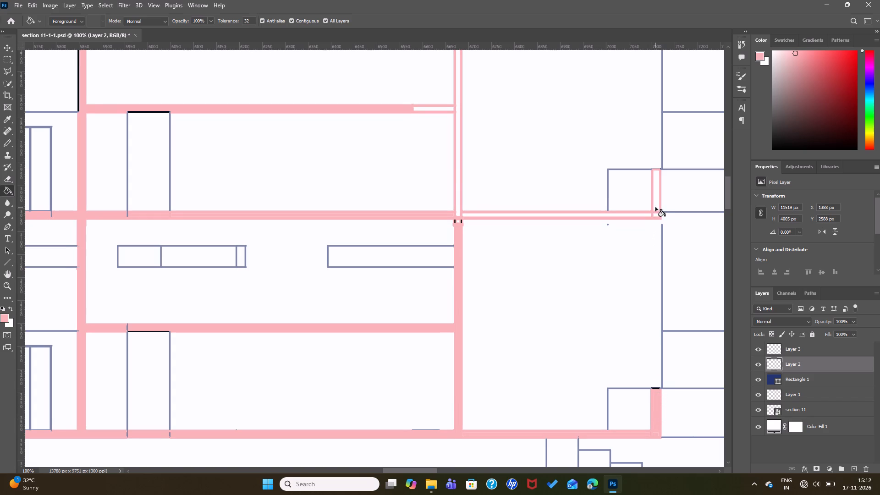
click(655, 214)
click(638, 215)
click(457, 220)
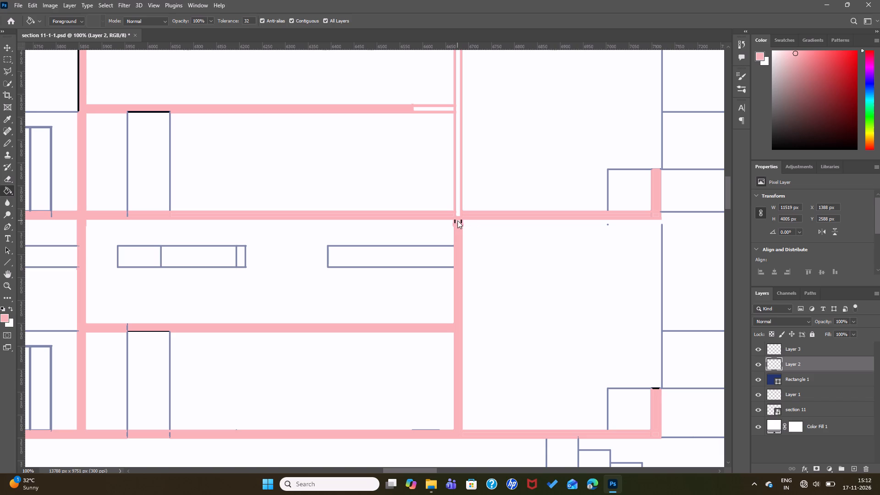
click(455, 221)
click(462, 220)
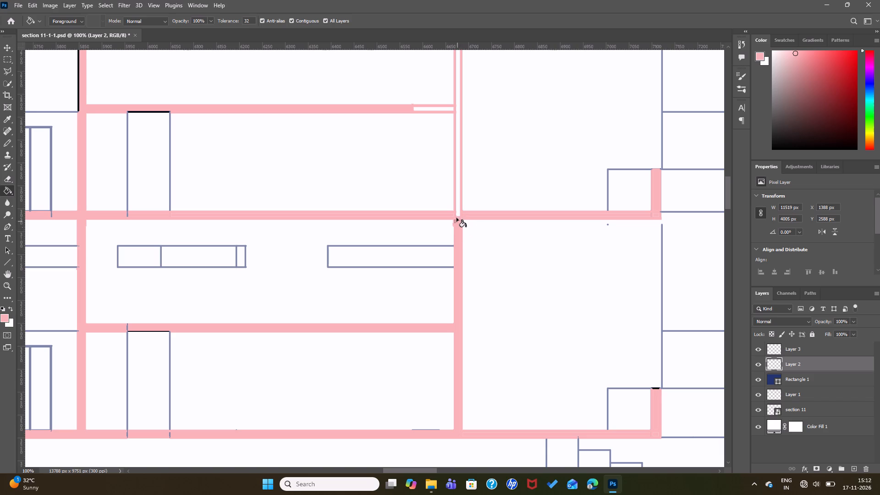
Fill the upper right-hand wall, the unfilled right end of the intermediate slab, and the roof slab including its right corner with pink.
click(458, 207)
scroll(462, 192, up, 17)
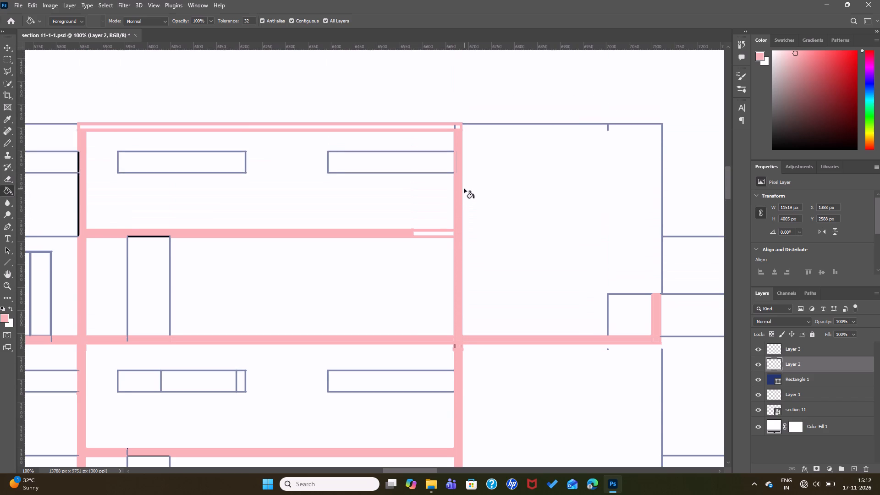
click(440, 234)
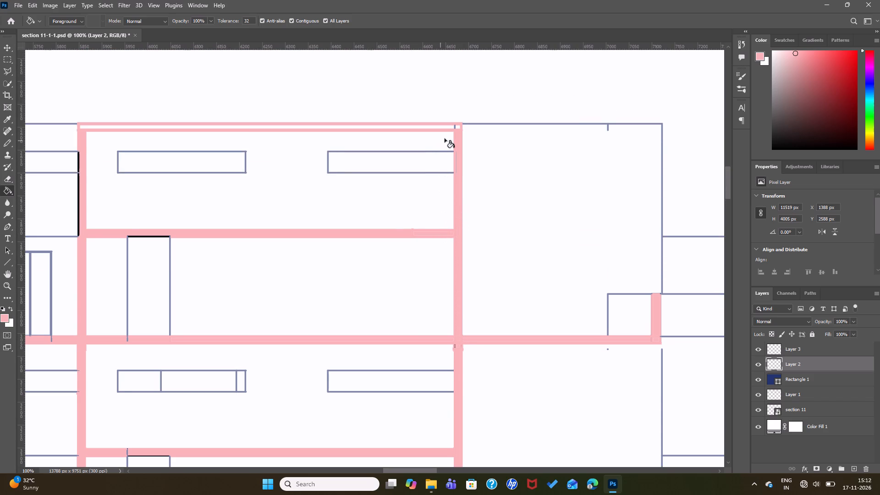
click(447, 127)
click(455, 127)
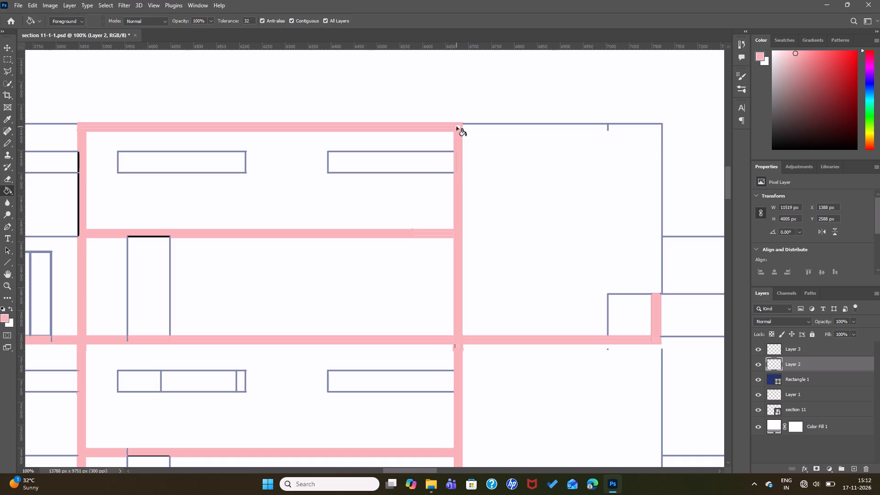
click(456, 126)
Recolour the black upper door head line and the black outer edge of the top-storey left wall pink.
click(161, 237)
click(79, 225)
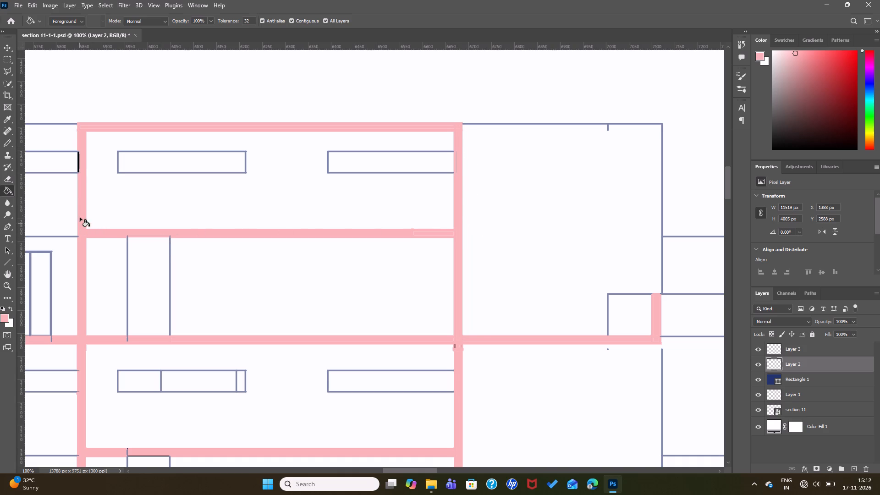
click(79, 169)
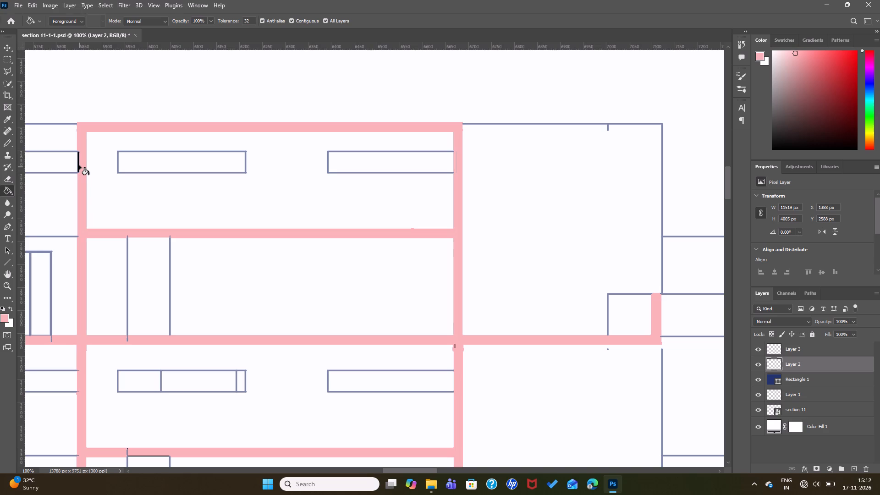
click(79, 166)
Review both full section drawings to check which cut elements are filled with pink.
key(ctrl+minus)
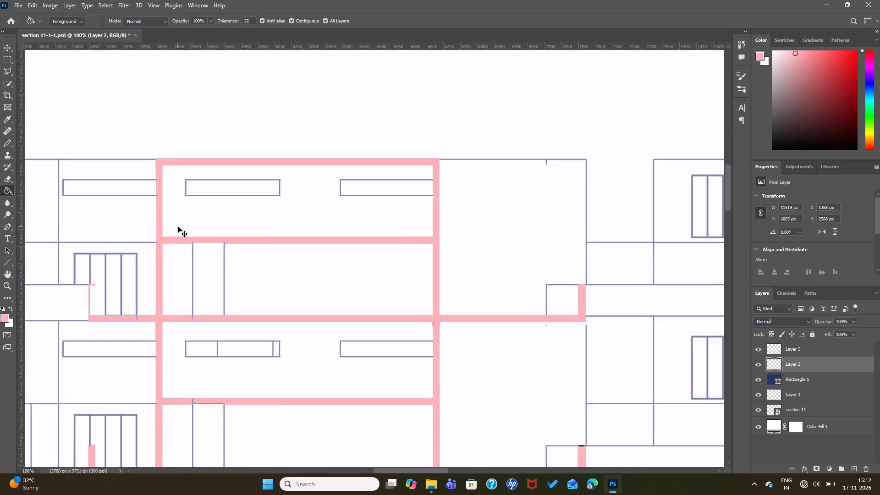
key(ctrl+minus)
key(ctrl+minus)
key(ctrl+minus)
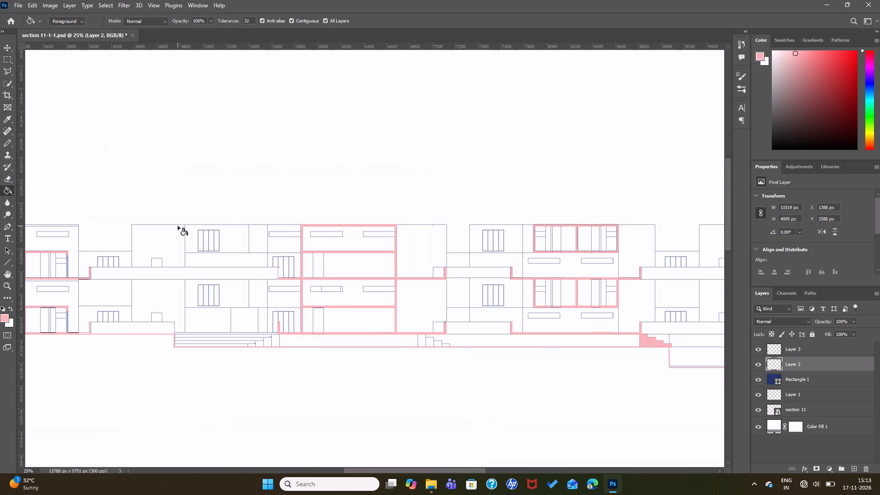
key(ctrl+minus)
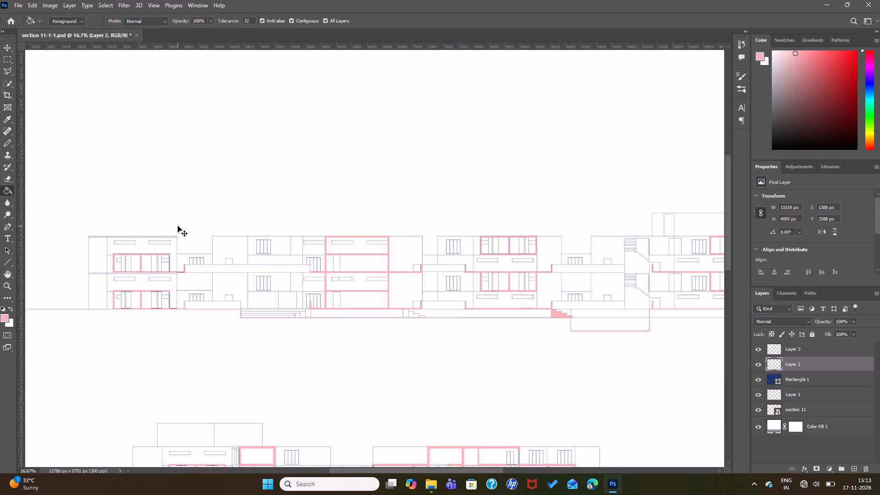
key(ctrl+minus)
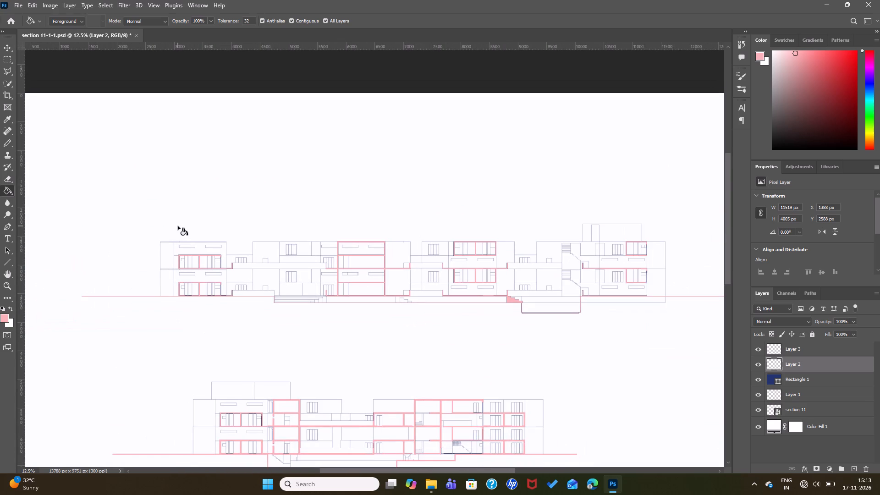
scroll(513, 256, down, 8)
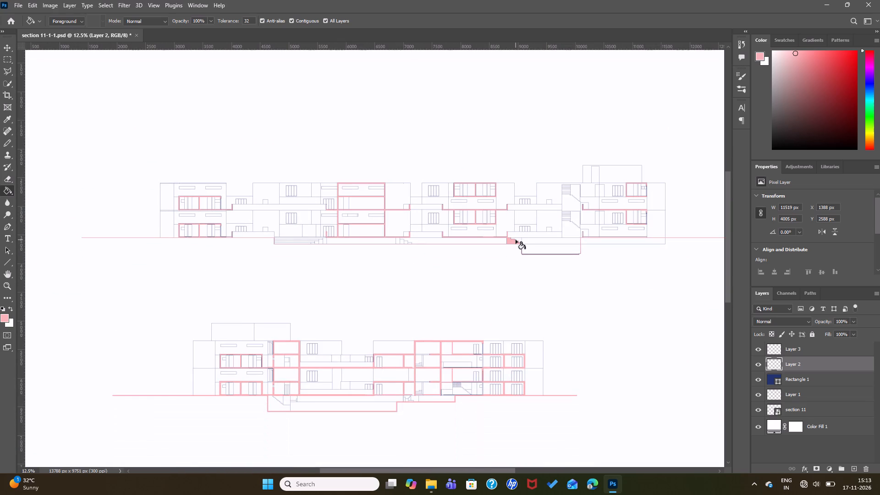
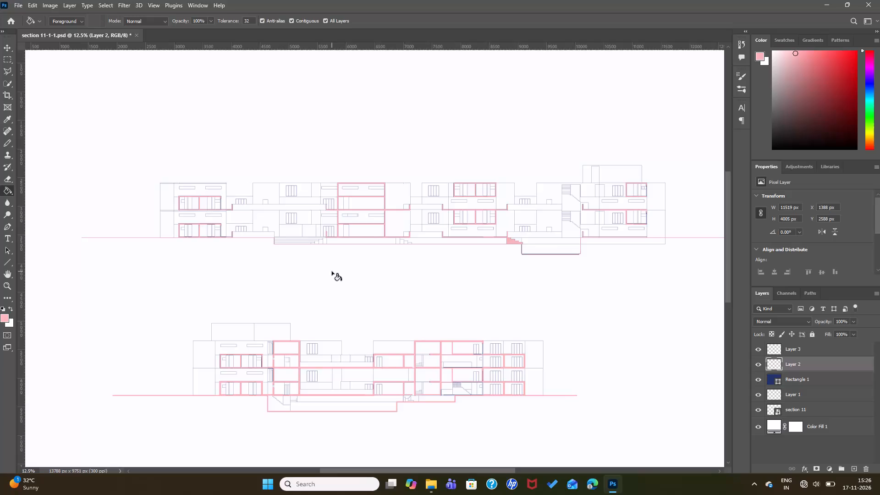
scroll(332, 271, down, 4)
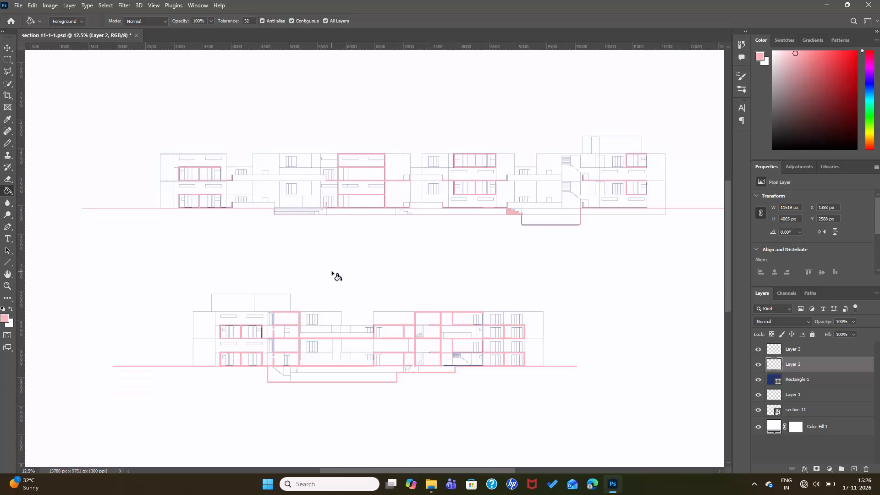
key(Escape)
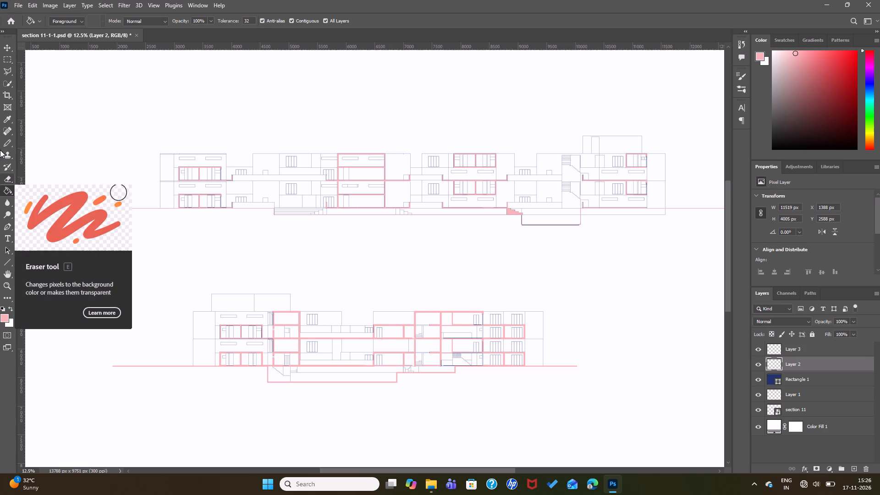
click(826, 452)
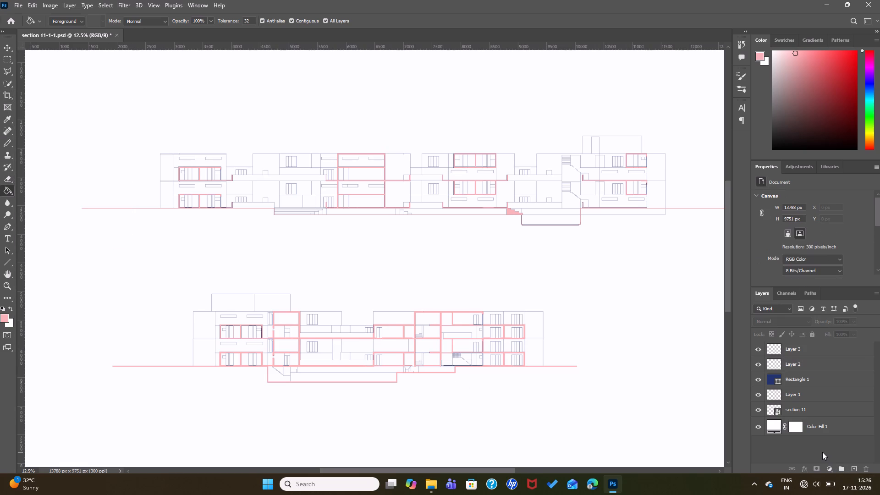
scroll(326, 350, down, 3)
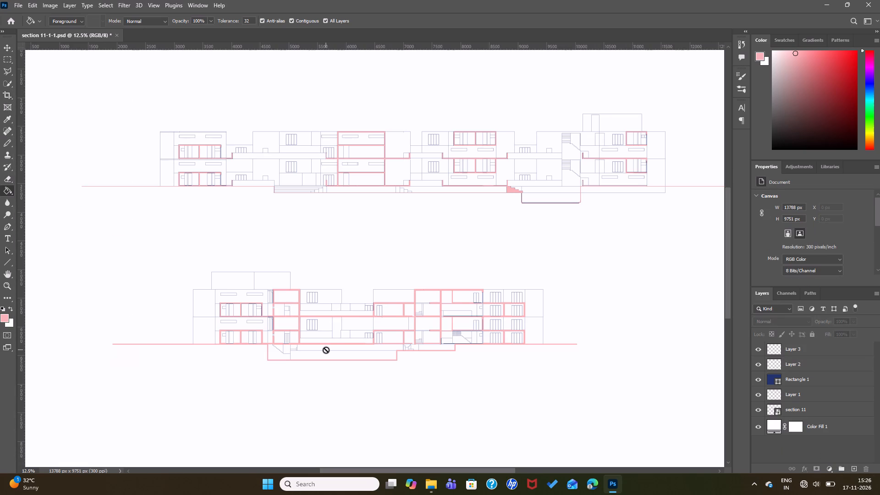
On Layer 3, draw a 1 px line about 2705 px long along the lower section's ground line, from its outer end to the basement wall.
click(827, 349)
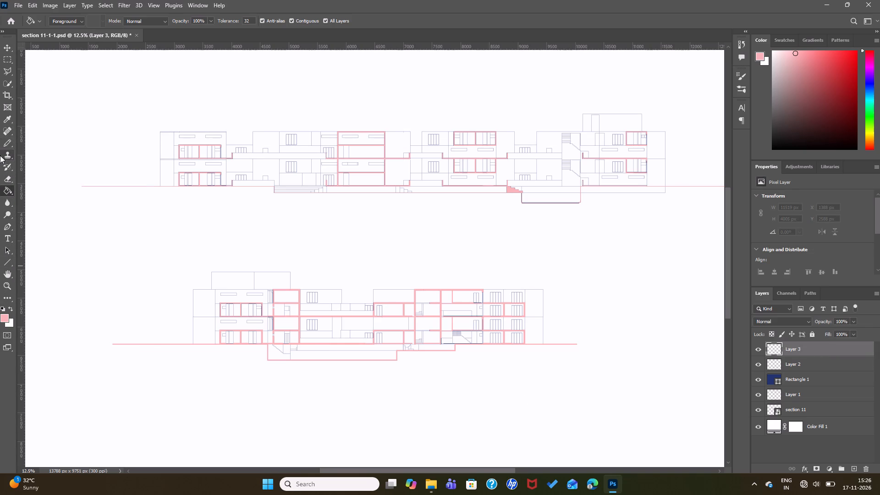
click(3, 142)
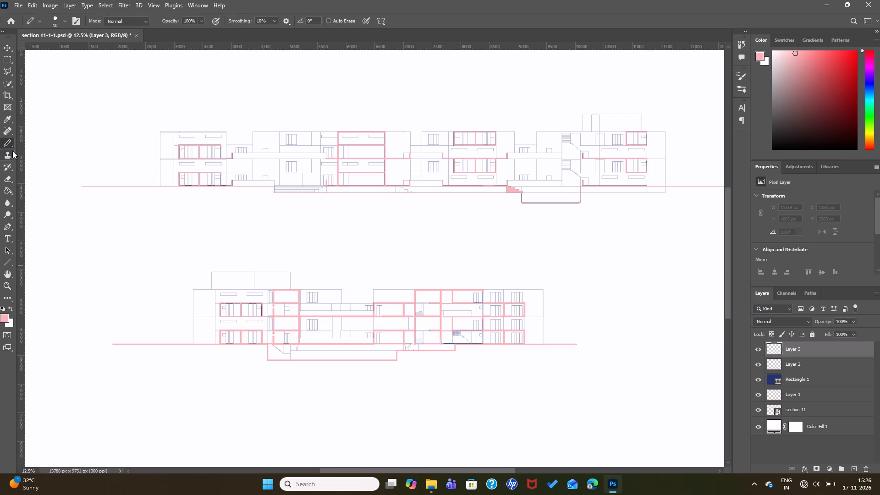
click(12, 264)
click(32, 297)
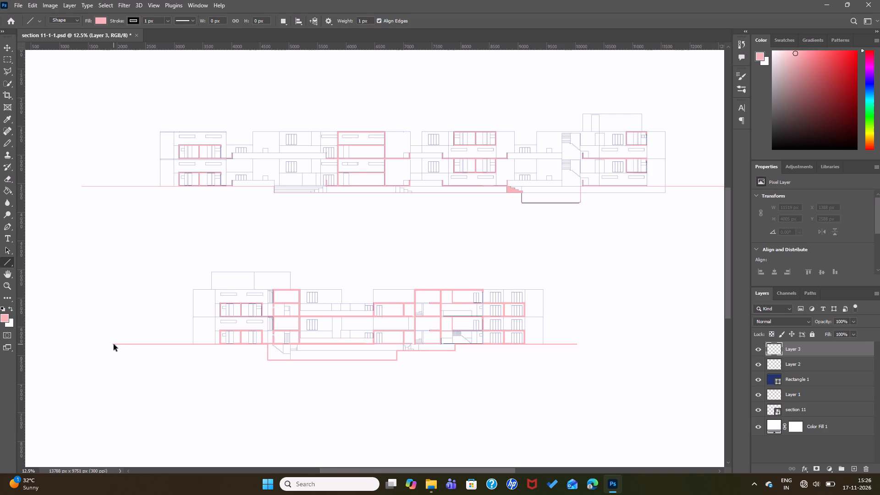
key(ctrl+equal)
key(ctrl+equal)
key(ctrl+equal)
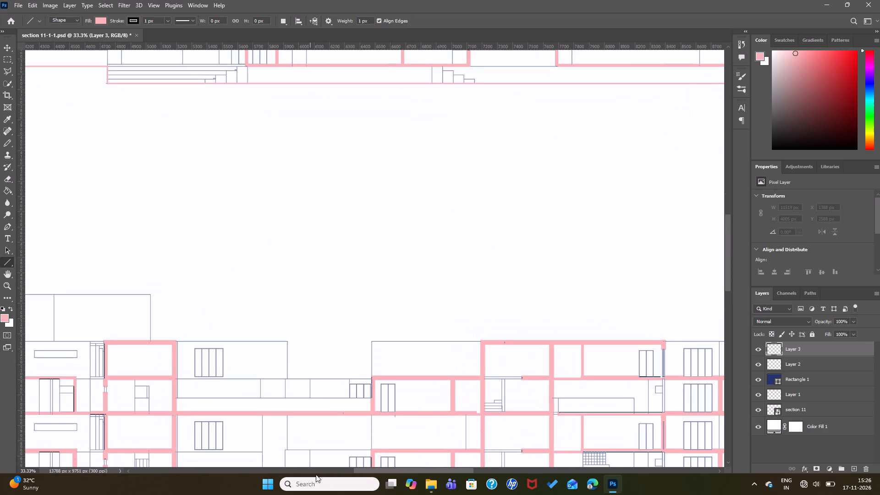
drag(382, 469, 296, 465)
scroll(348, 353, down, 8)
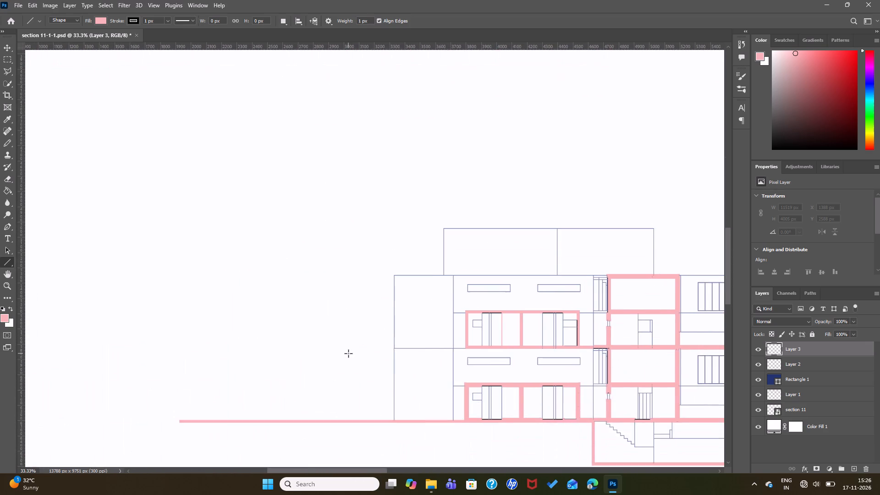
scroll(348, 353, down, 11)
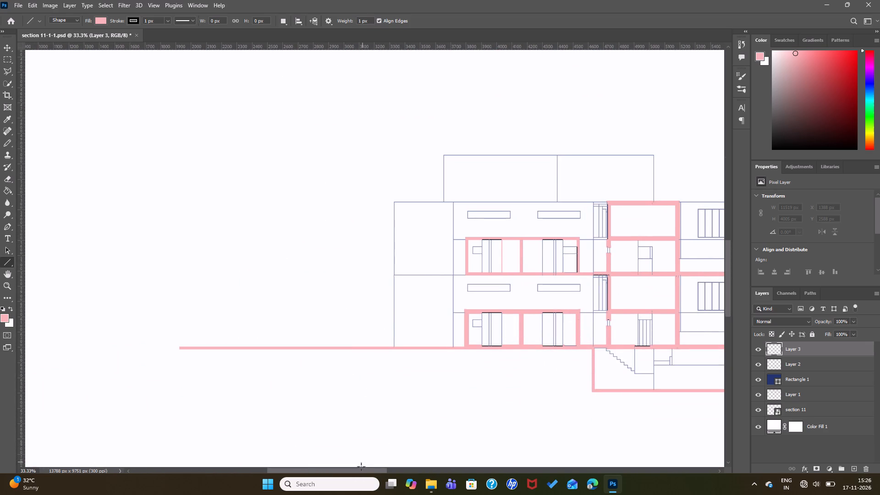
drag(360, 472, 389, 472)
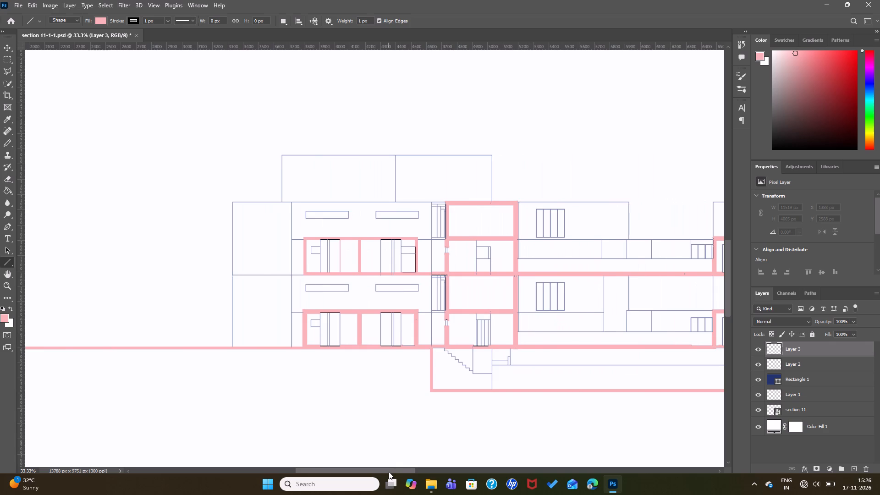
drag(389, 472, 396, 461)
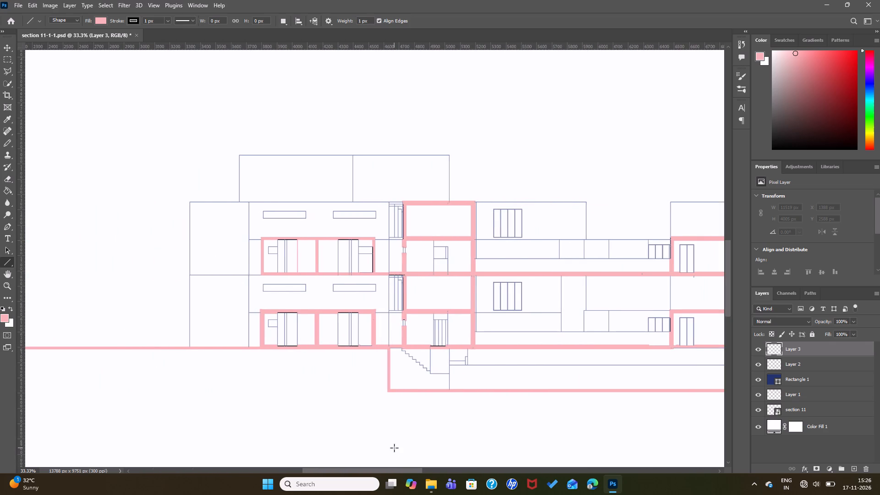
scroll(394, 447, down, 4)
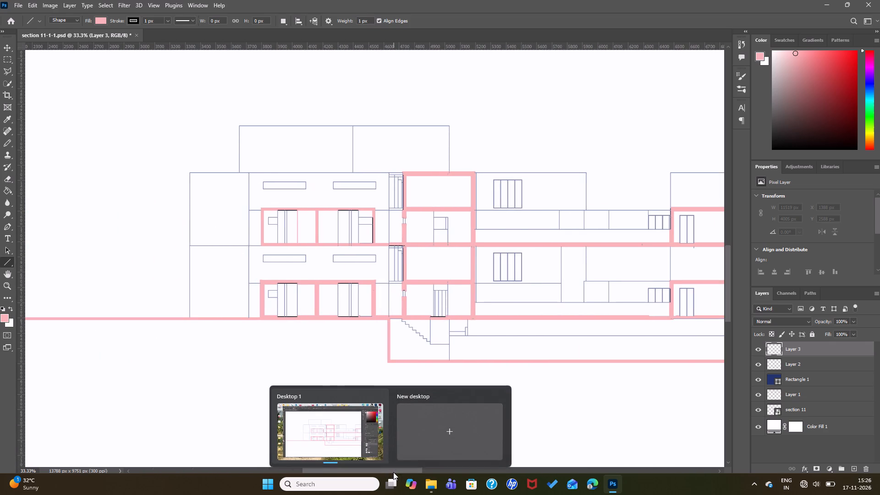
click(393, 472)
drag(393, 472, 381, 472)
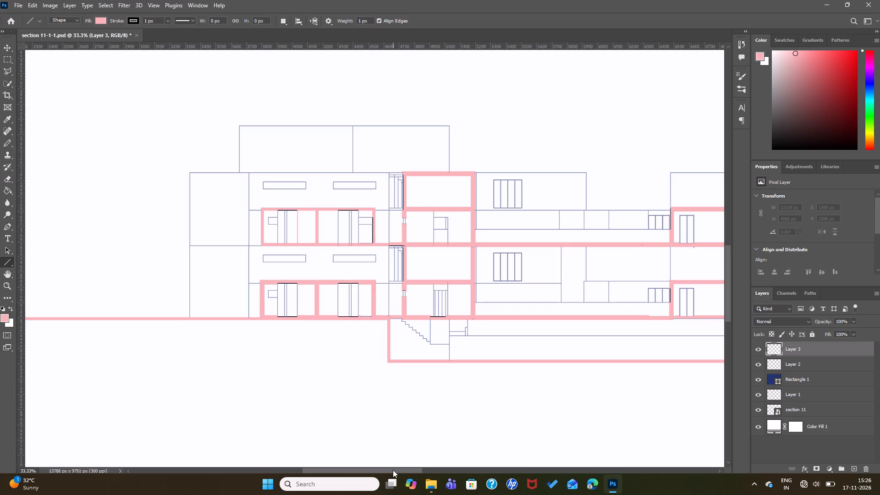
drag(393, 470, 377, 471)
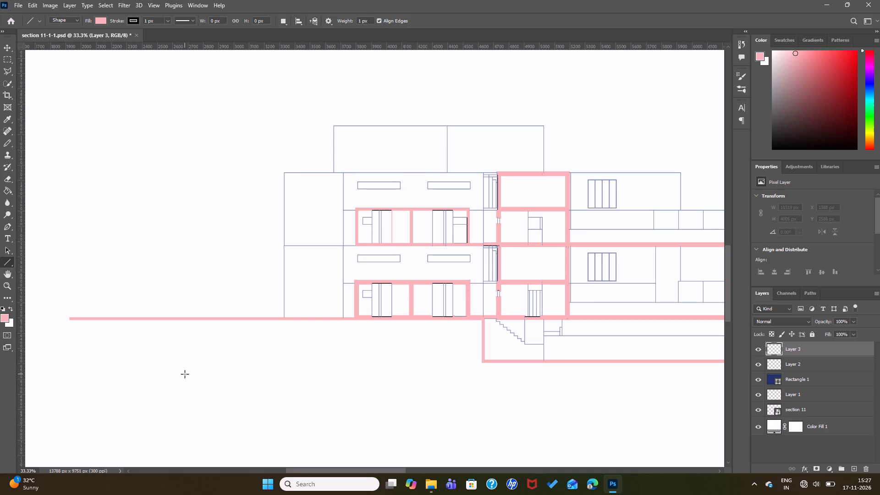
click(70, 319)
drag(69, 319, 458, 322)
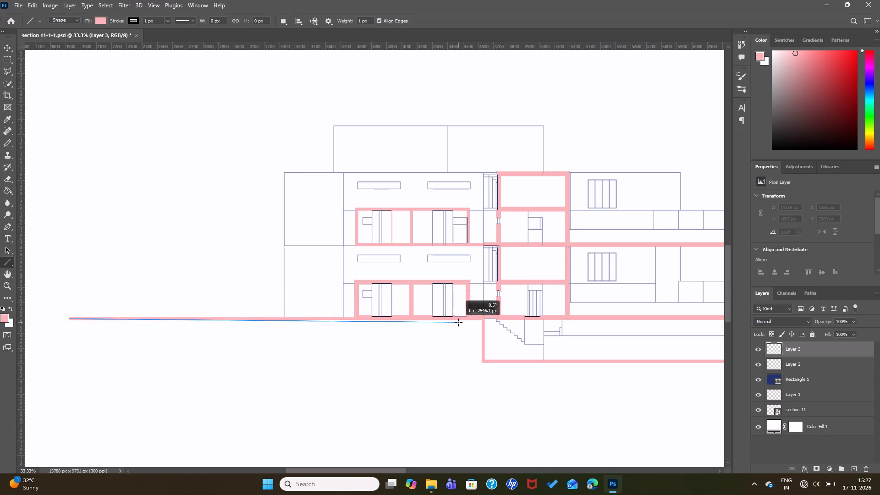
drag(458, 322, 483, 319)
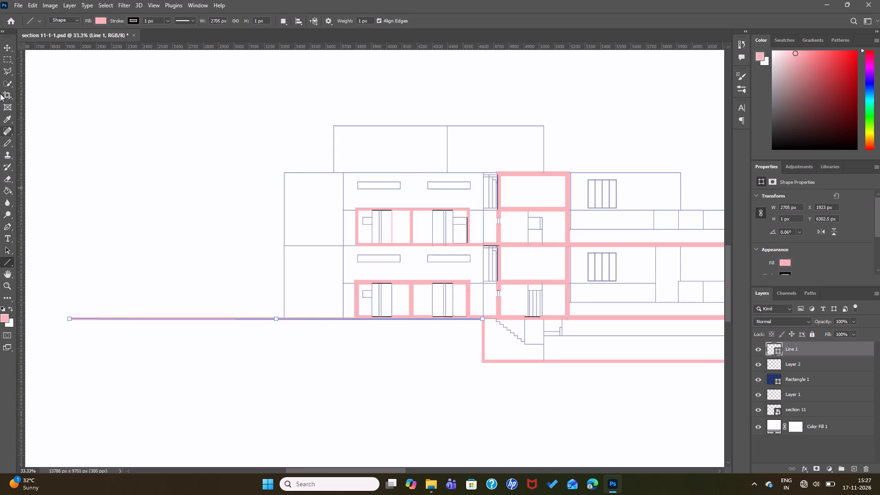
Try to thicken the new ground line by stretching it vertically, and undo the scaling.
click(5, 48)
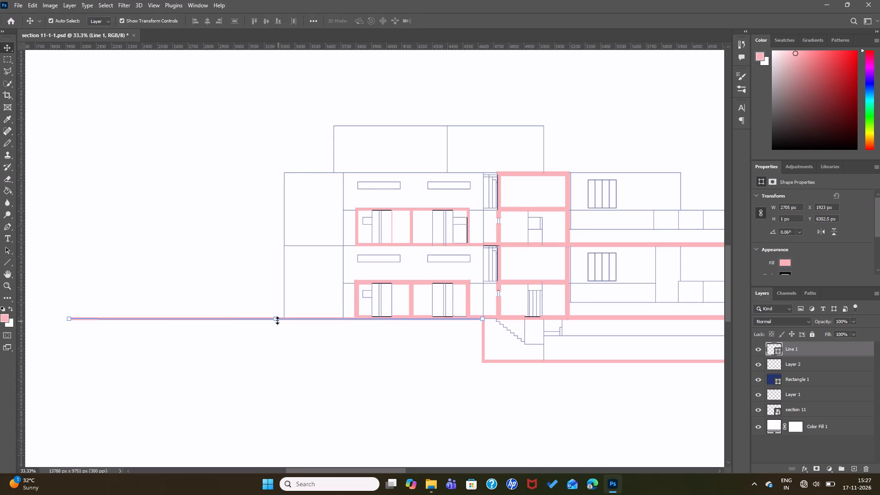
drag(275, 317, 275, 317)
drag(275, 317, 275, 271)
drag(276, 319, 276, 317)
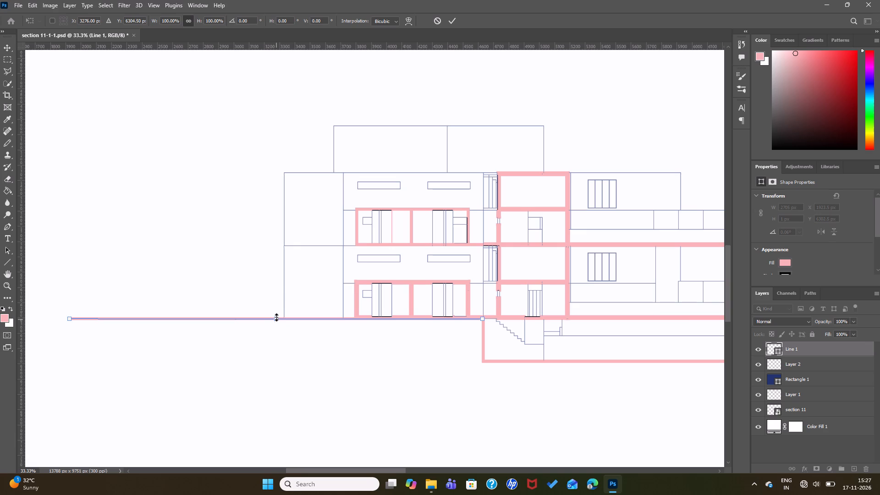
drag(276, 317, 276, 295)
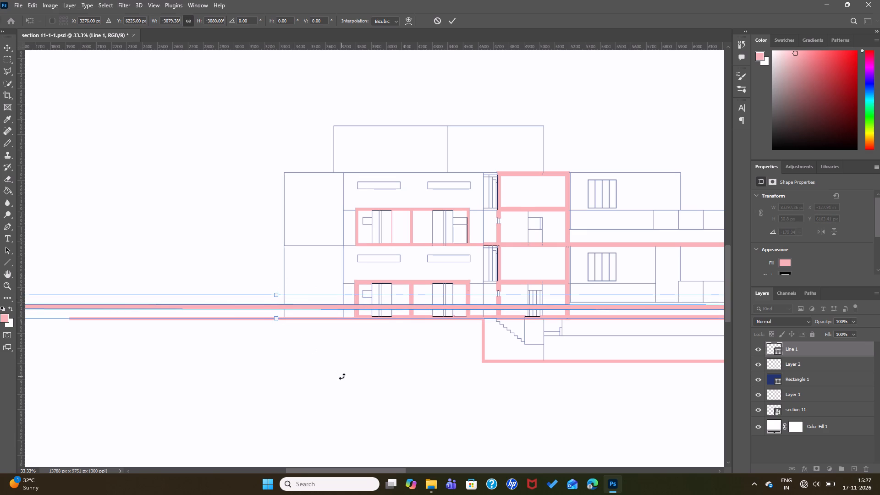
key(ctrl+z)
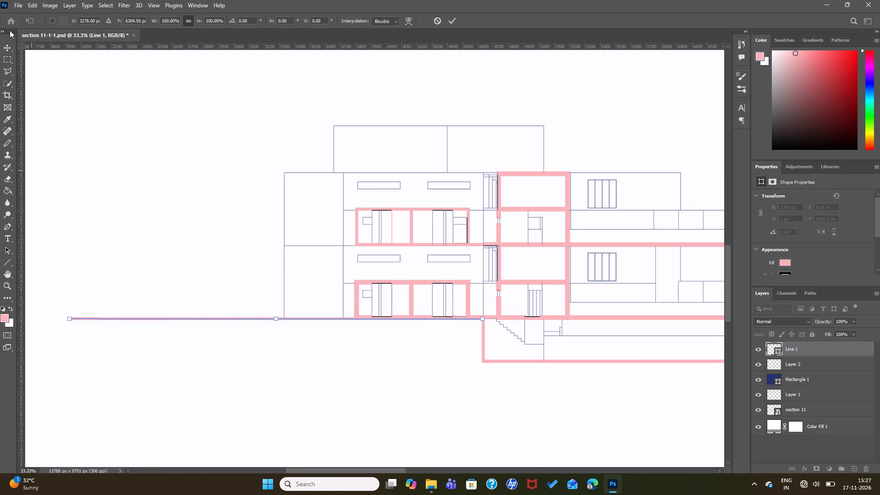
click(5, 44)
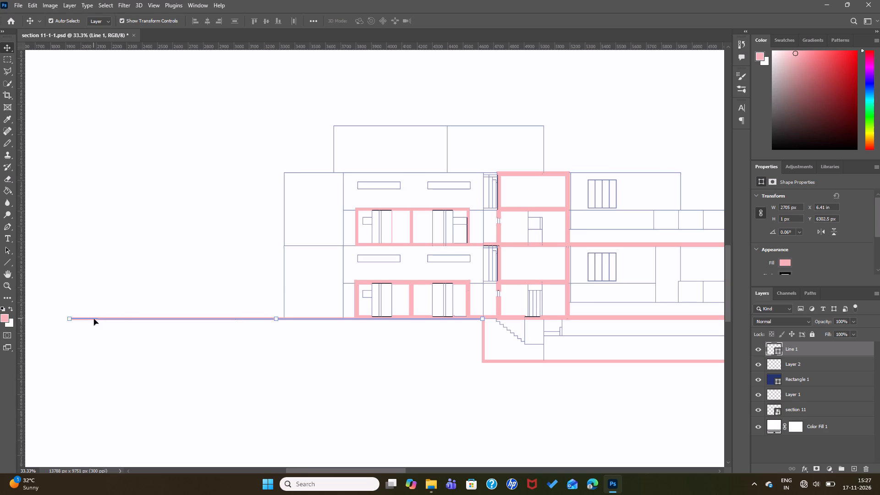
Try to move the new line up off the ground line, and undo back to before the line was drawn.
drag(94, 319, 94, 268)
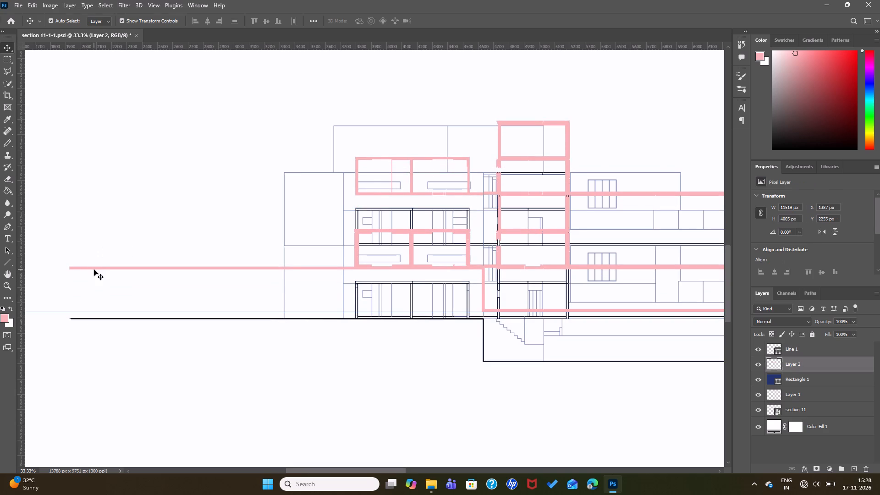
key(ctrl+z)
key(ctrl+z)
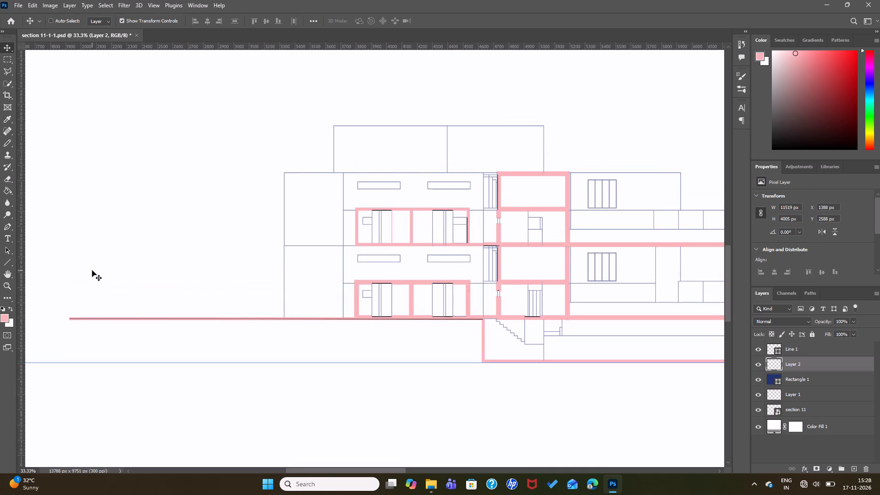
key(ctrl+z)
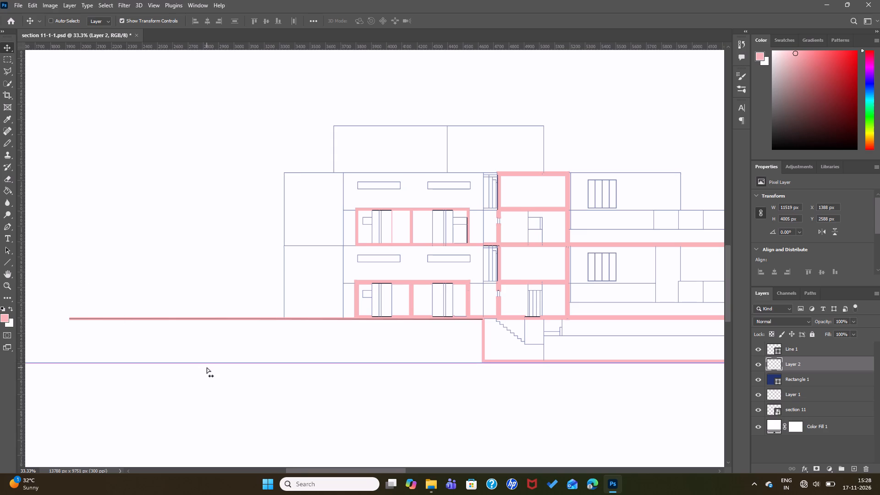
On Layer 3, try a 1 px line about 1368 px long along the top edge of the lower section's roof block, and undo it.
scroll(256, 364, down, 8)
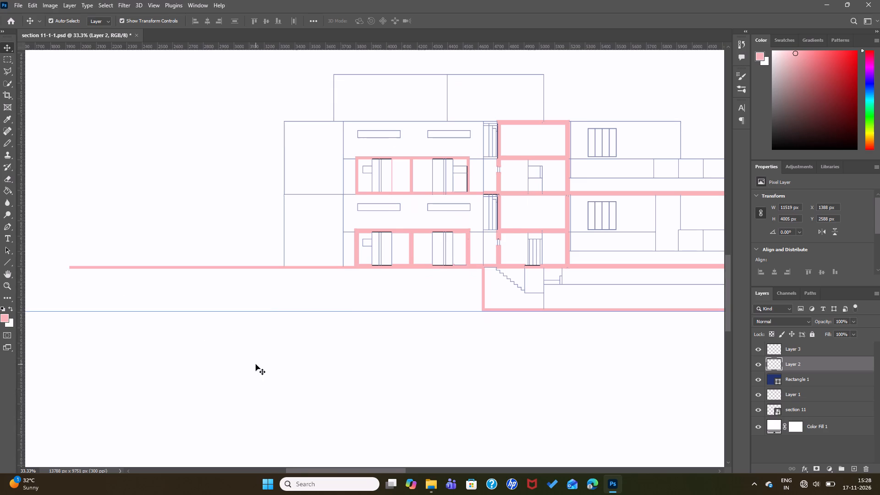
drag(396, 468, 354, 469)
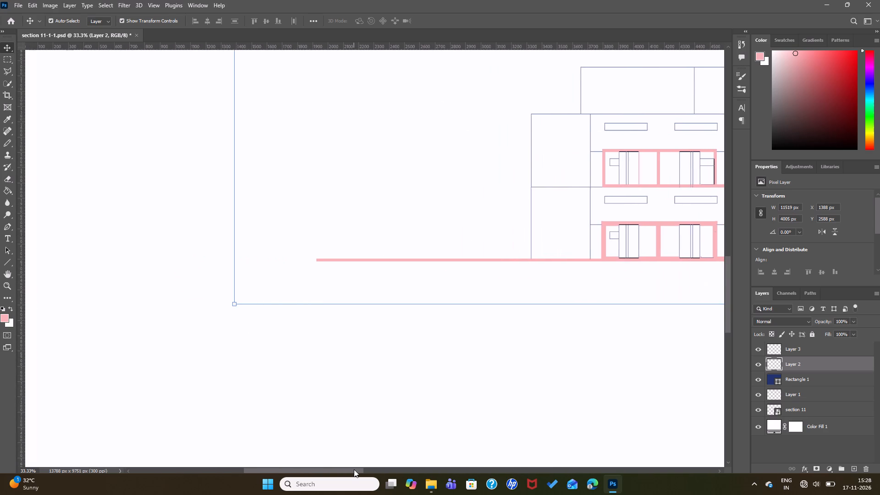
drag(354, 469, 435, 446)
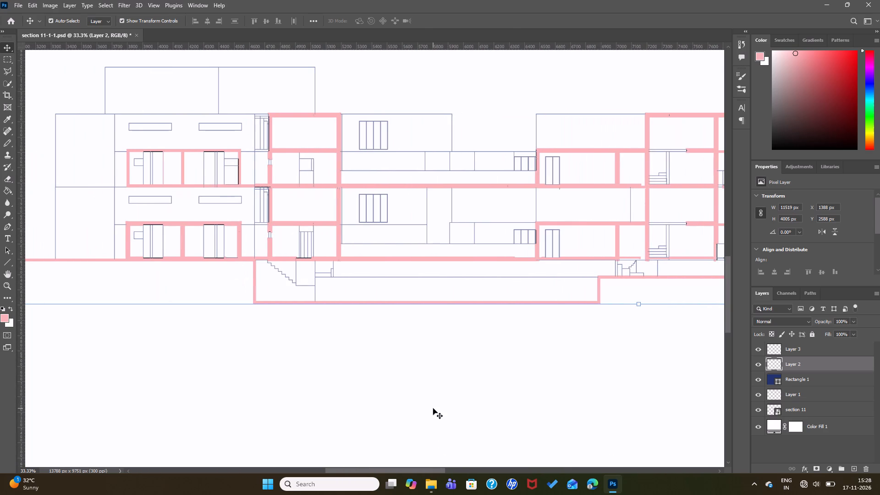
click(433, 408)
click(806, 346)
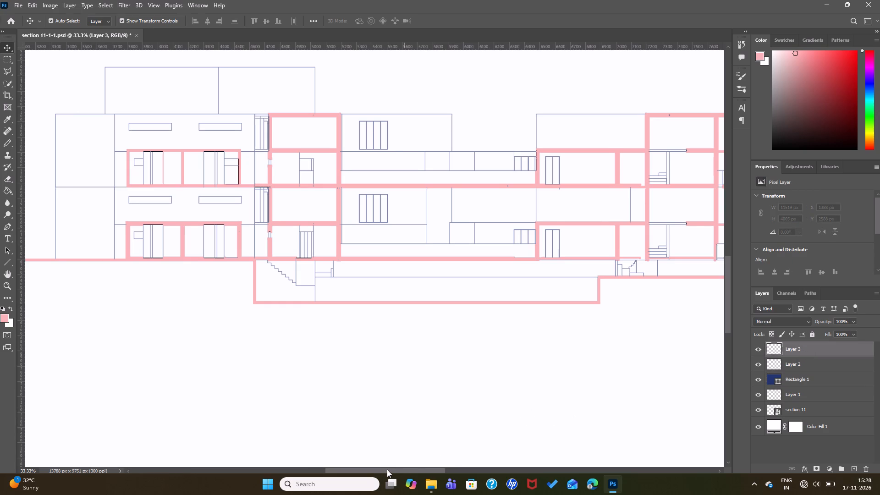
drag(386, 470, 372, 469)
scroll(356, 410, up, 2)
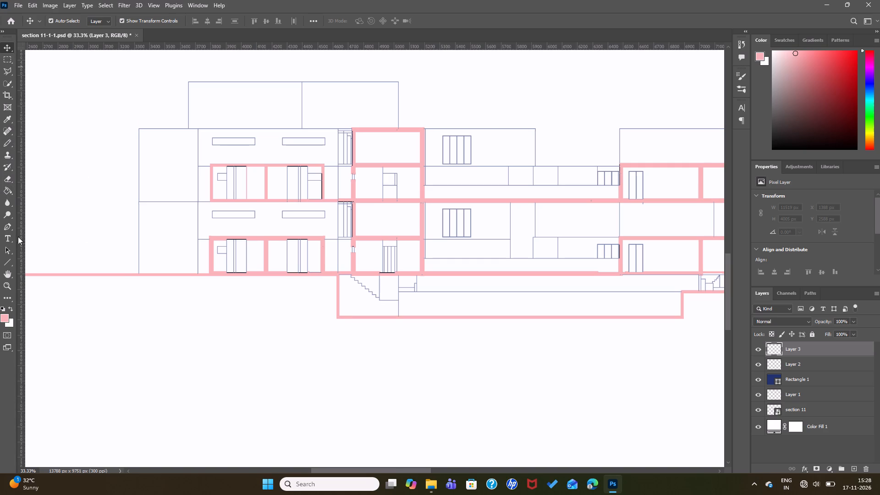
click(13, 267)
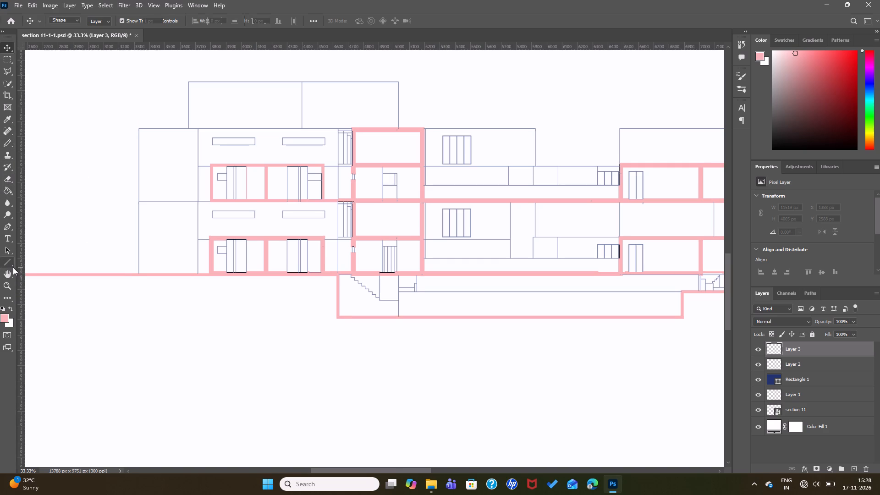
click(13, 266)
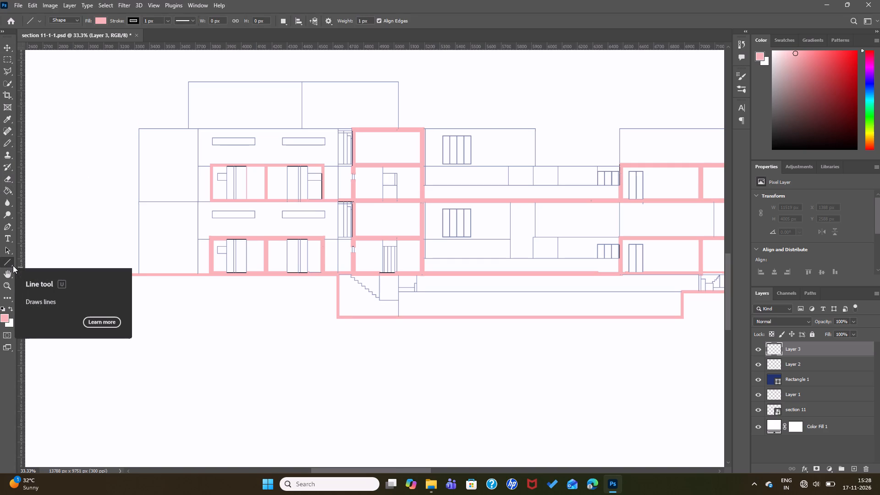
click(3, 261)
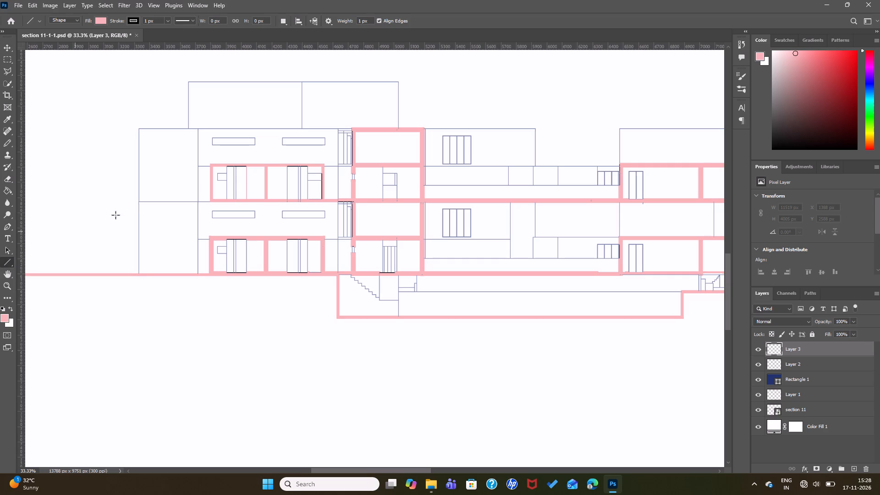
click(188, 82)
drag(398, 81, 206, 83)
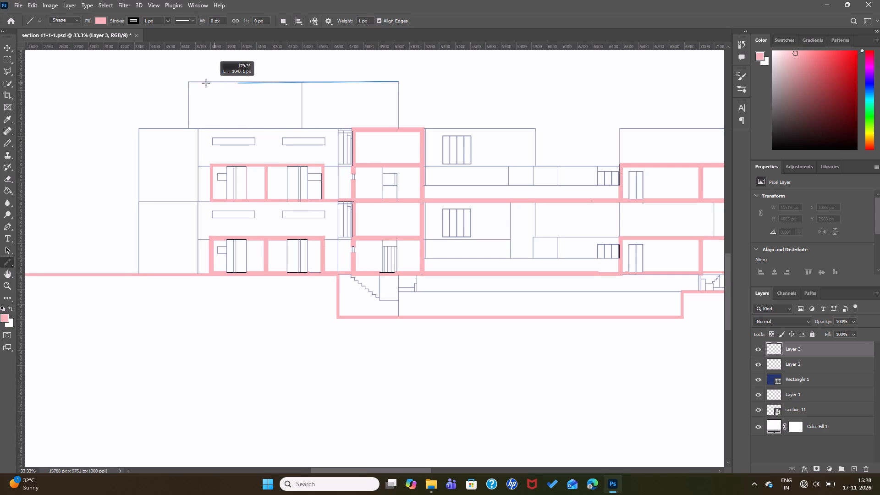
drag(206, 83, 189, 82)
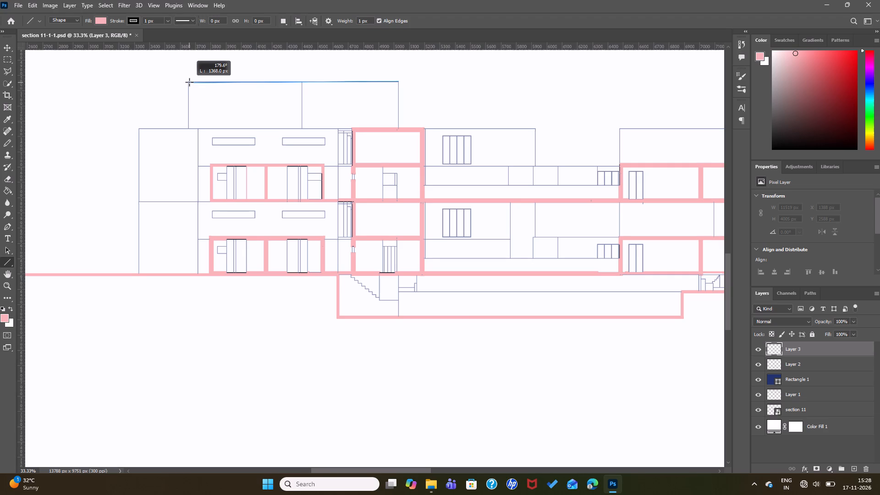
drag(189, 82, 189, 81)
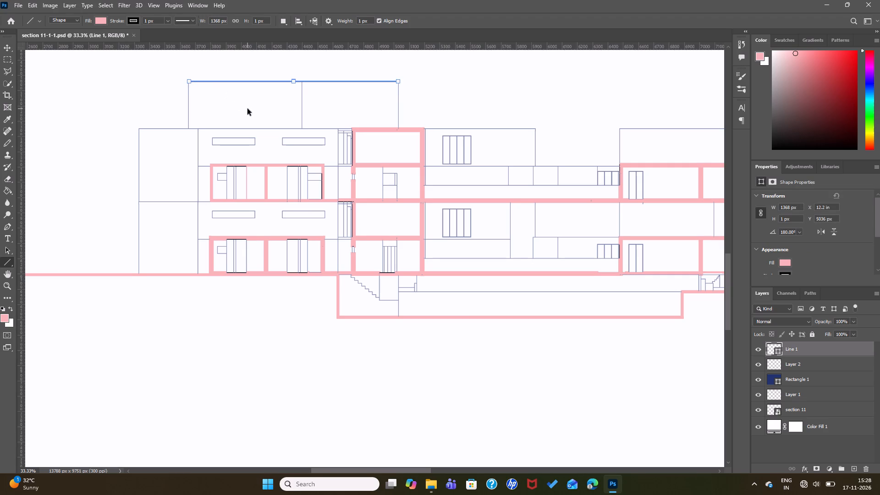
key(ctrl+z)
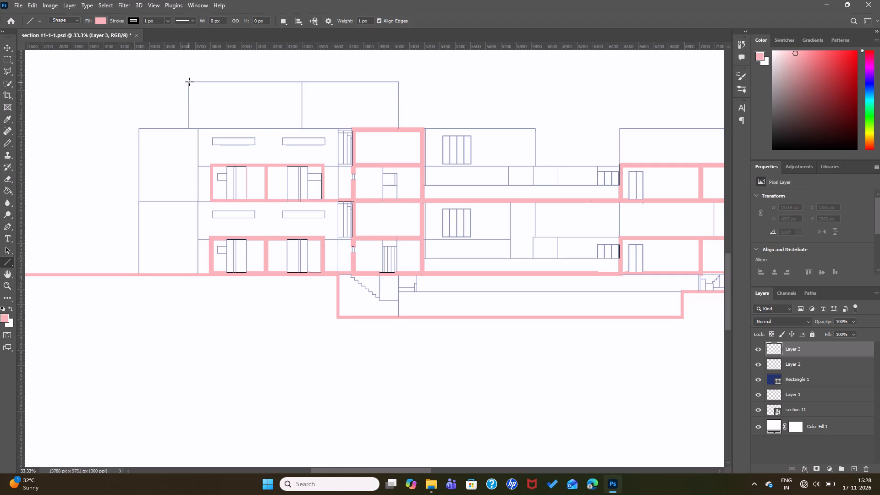
Draw a horizontal 1 px line about 1371 px long along the top edge of the lower section's roof block.
drag(189, 82, 255, 82)
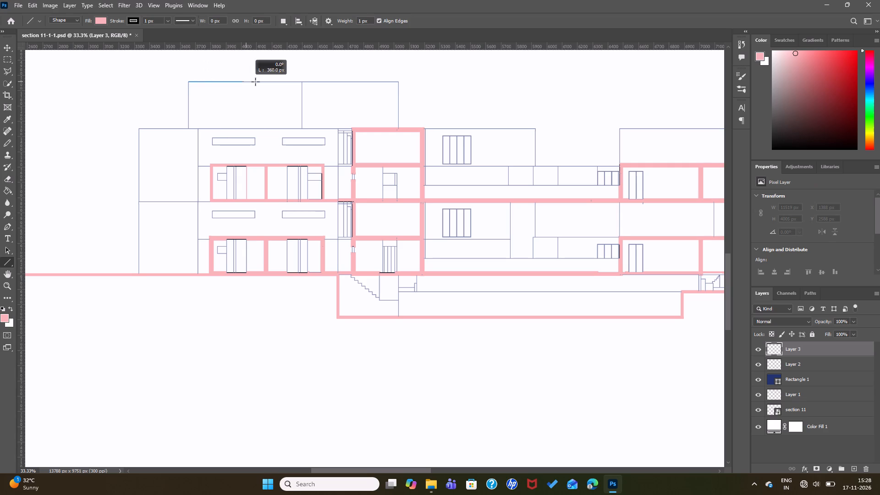
drag(255, 82, 398, 82)
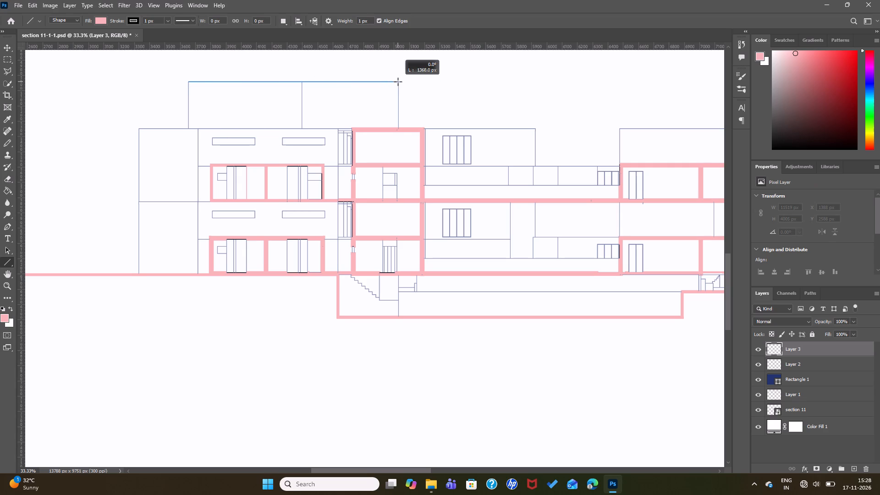
drag(398, 82, 398, 82)
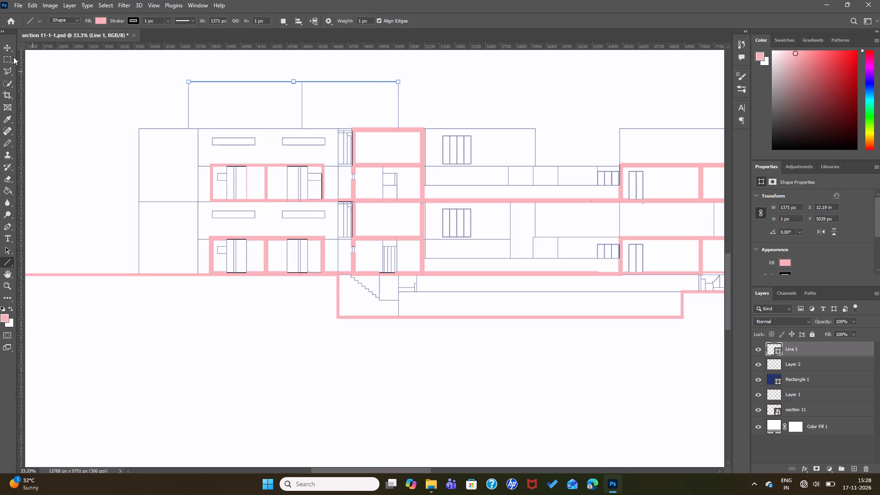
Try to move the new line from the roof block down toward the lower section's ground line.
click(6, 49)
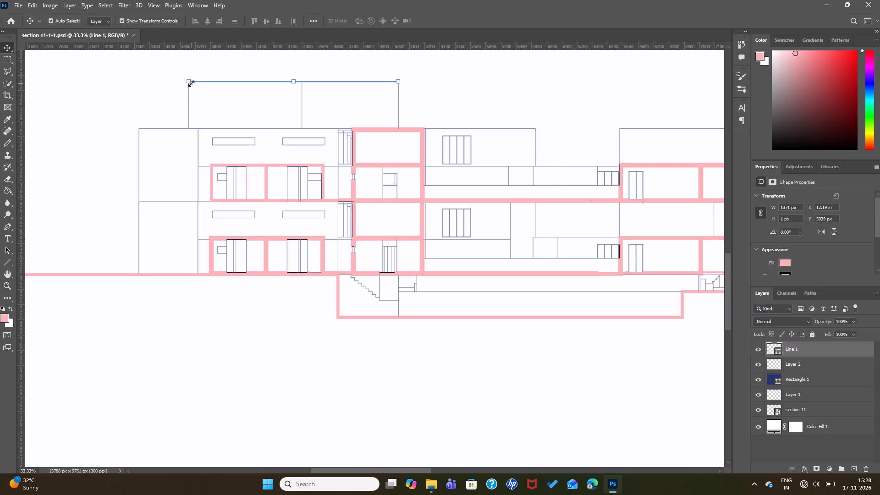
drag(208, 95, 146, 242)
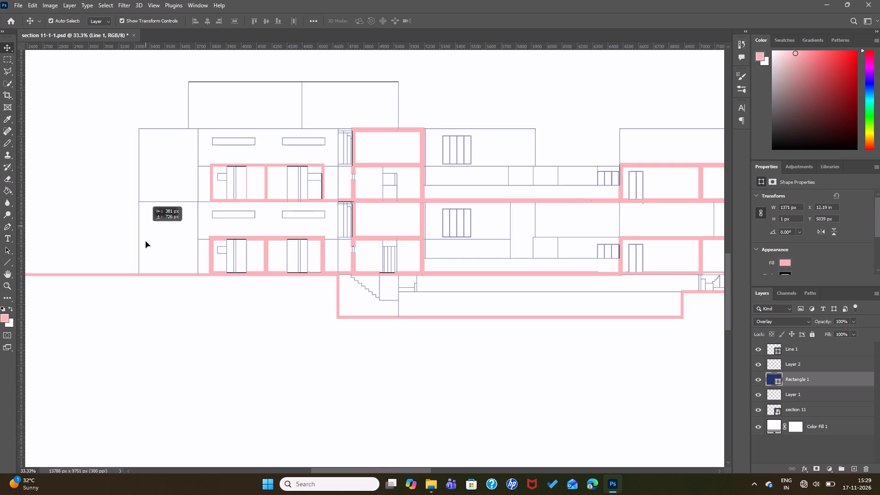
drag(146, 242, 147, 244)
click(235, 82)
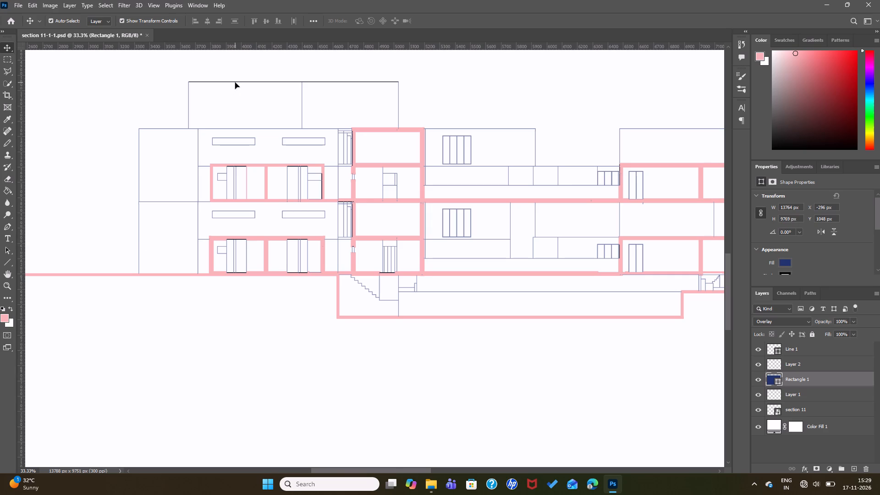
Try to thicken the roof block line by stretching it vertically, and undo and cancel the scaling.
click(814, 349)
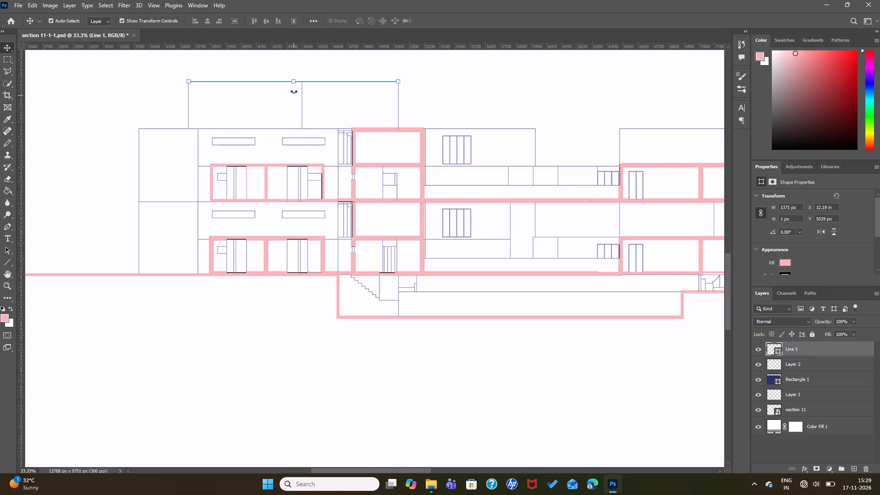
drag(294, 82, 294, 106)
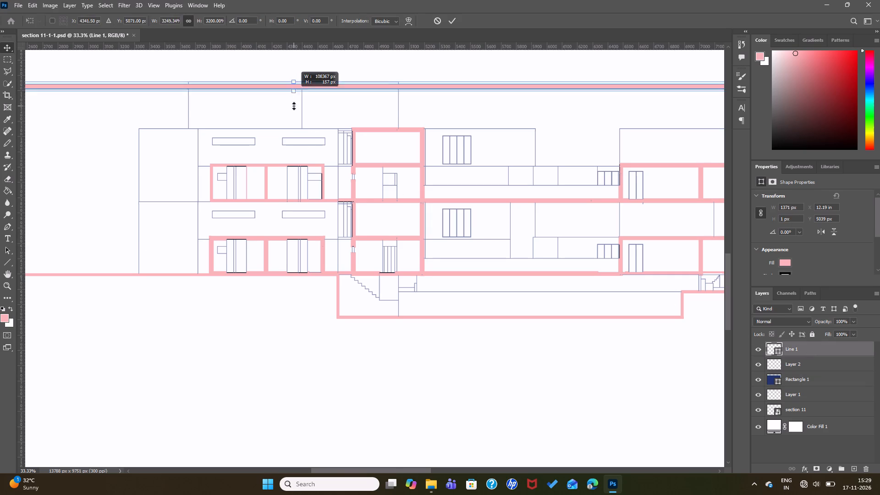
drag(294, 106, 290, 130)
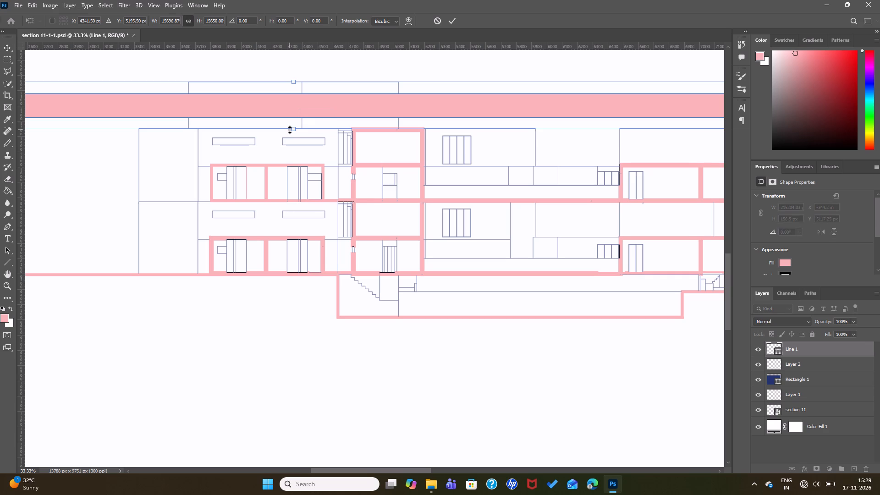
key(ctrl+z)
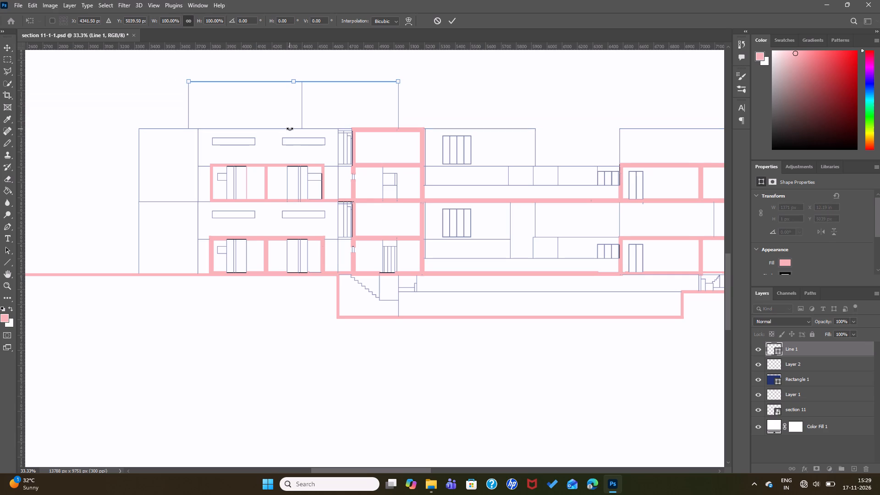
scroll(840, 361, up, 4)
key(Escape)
Shorten the roof block line to about 1182 px by pulling in its outer end.
click(805, 349)
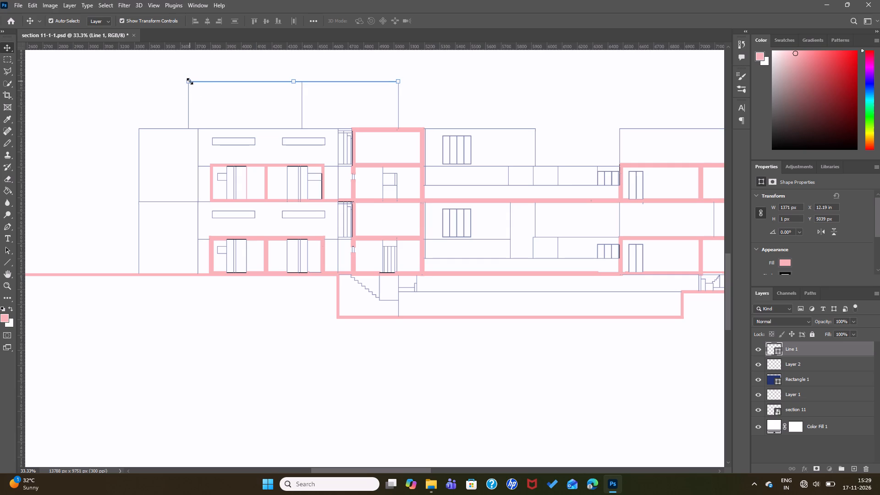
drag(189, 81, 218, 89)
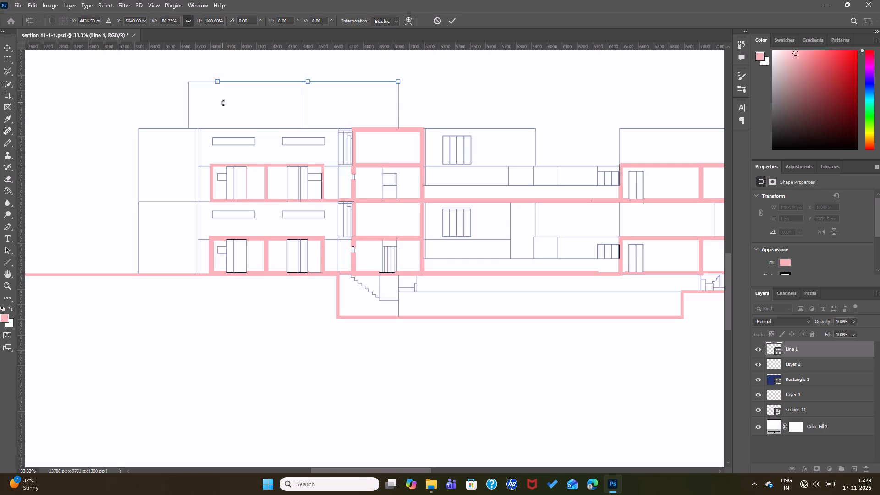
click(222, 103)
click(451, 19)
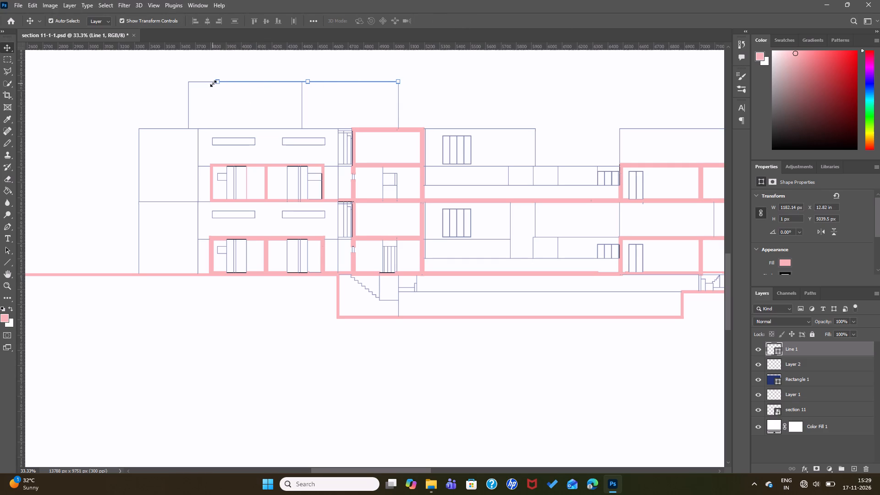
Move the 1182 px line from the roof block onto the lower section's pink ground line, starting at the ground line's outer end.
click(8, 249)
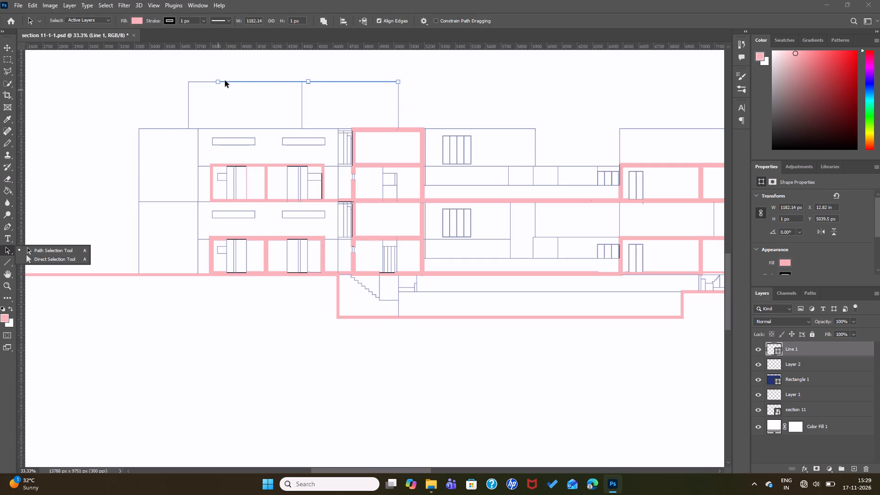
drag(227, 82, 142, 284)
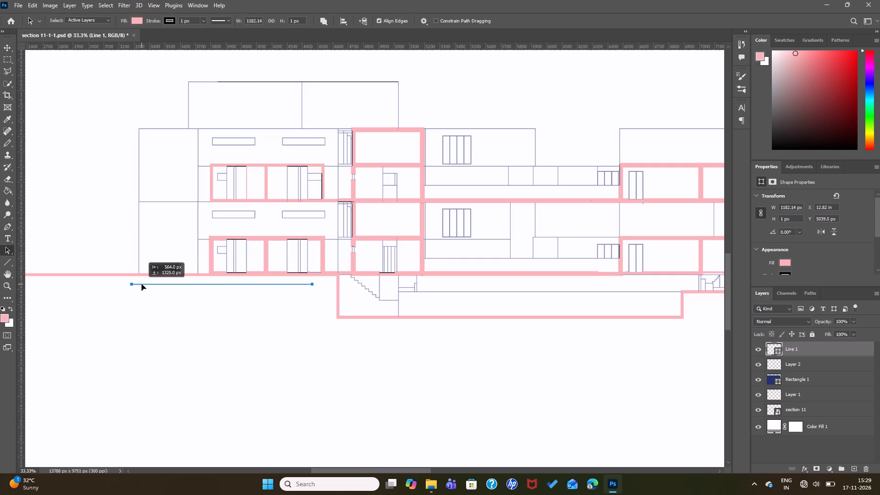
drag(338, 471, 336, 471)
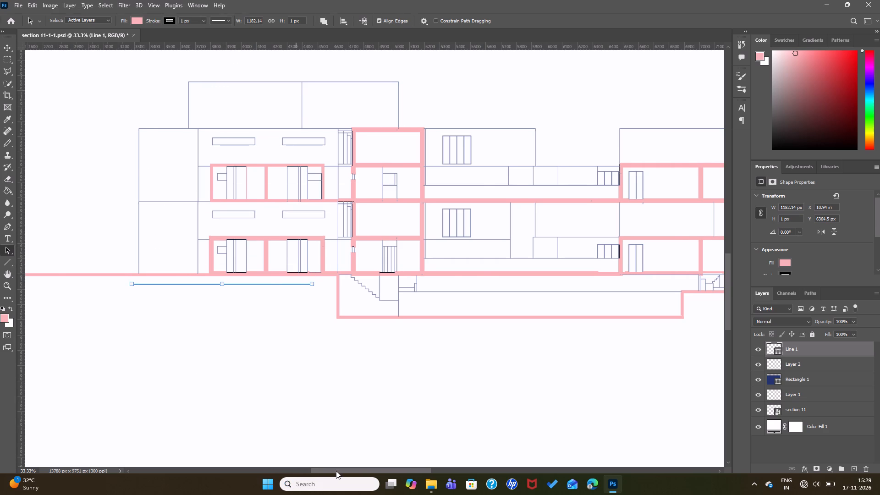
drag(336, 471, 308, 468)
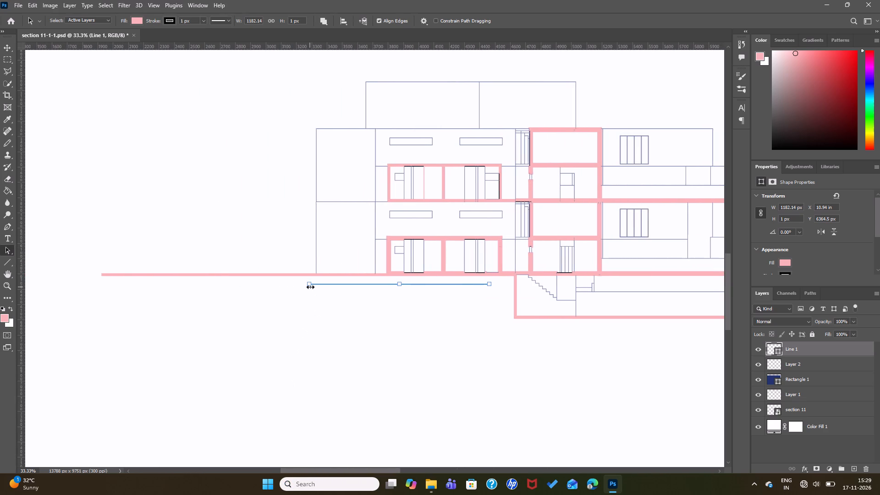
drag(316, 287, 289, 286)
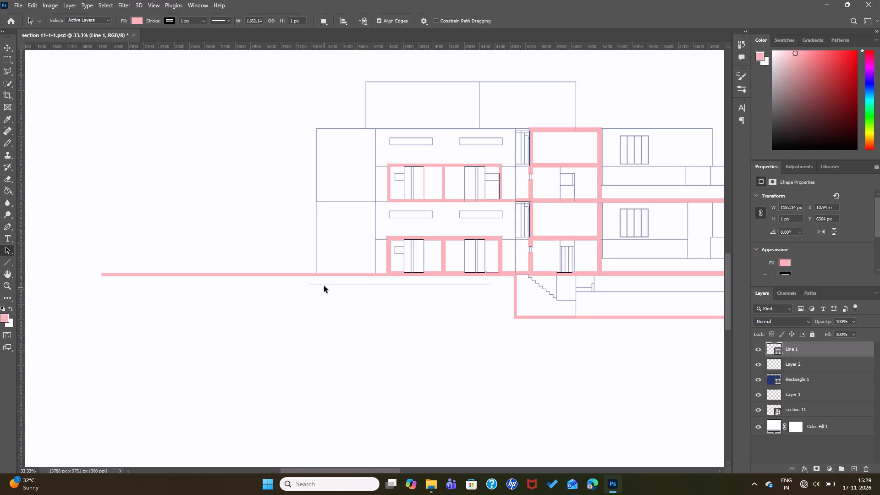
drag(325, 284, 310, 289)
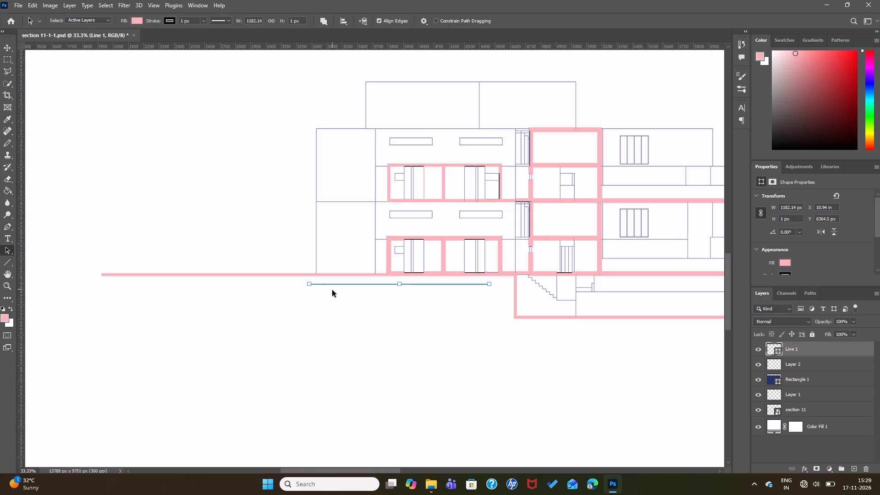
drag(335, 285, 112, 279)
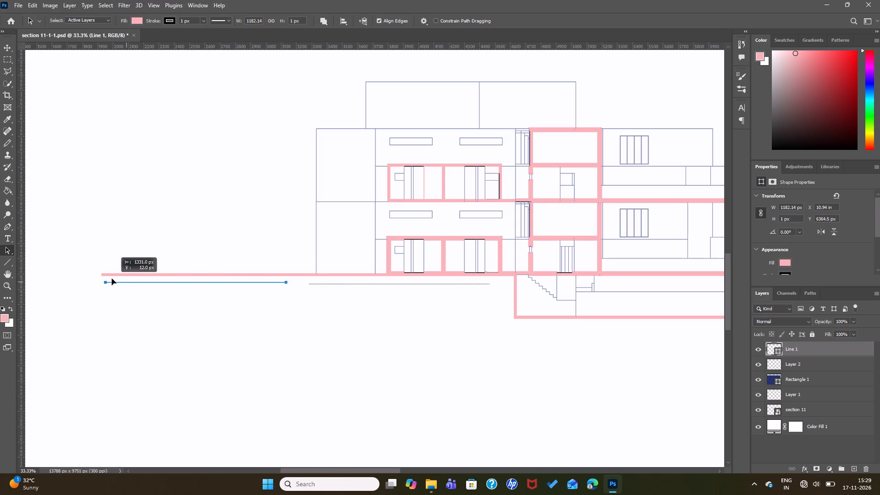
drag(112, 279, 129, 276)
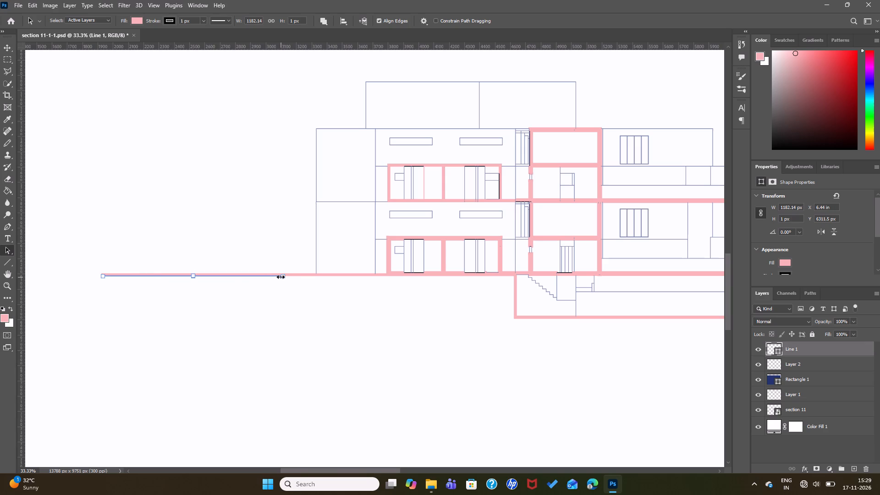
Stretch the ground line's inner end to the basement's outer wall, making the line about 2694 px long.
drag(284, 275, 524, 279)
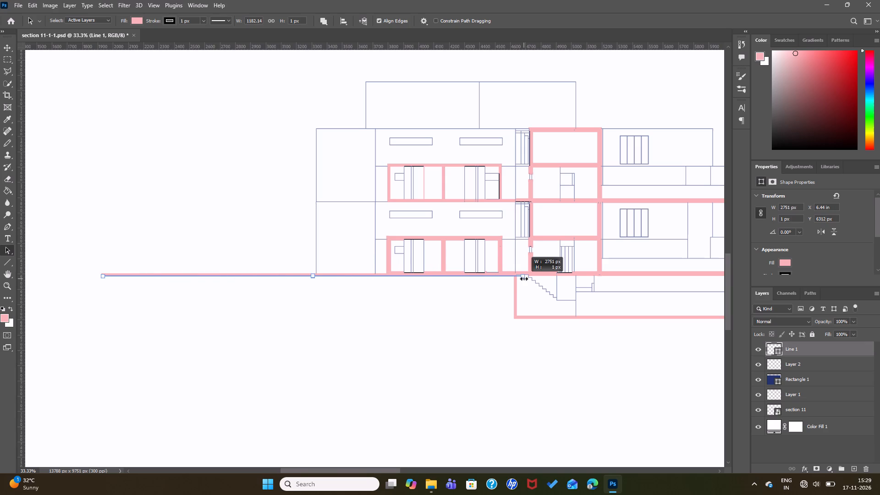
drag(524, 279, 515, 279)
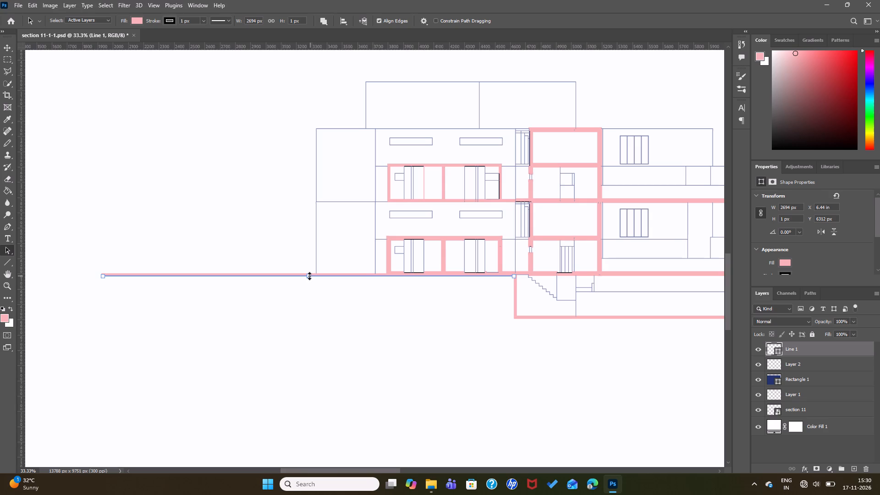
Thicken the 2694 px line to about 19 px high so it covers the pink ground band, and deselect it.
click(309, 276)
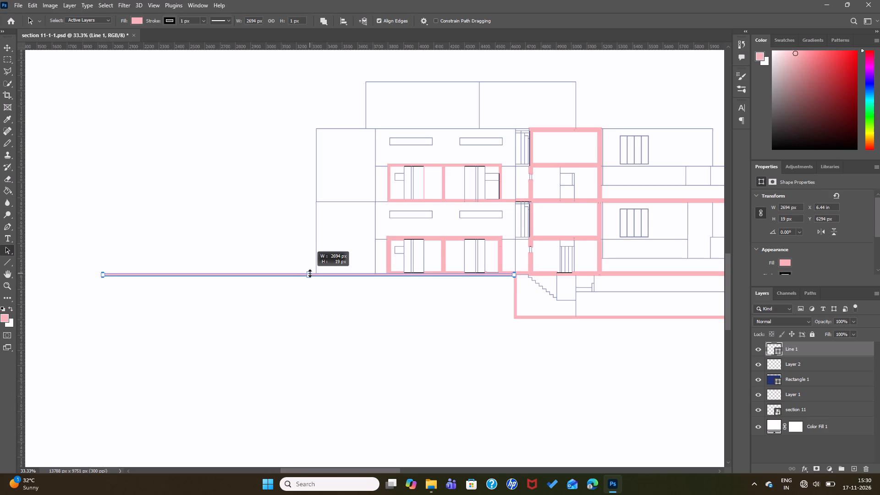
click(313, 291)
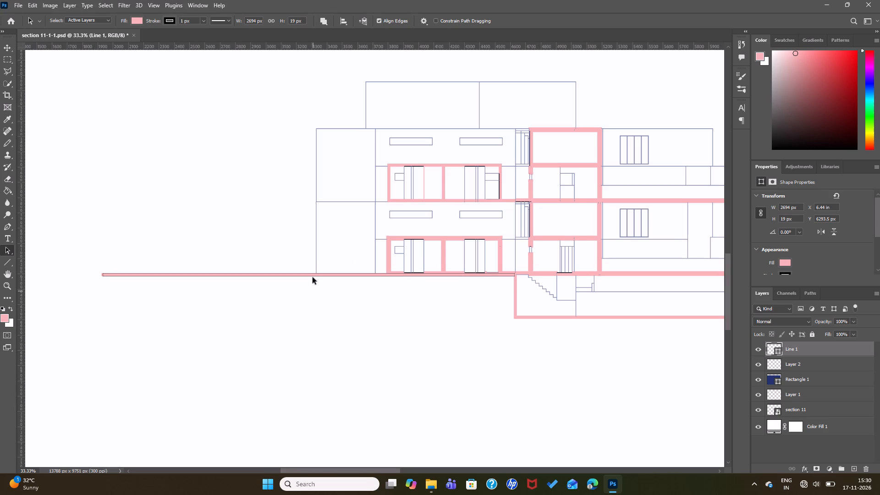
click(309, 277)
click(284, 284)
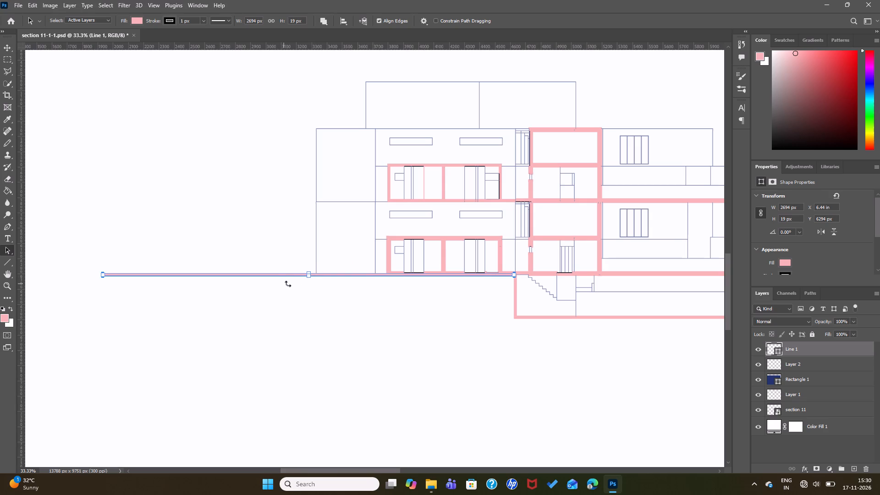
click(397, 310)
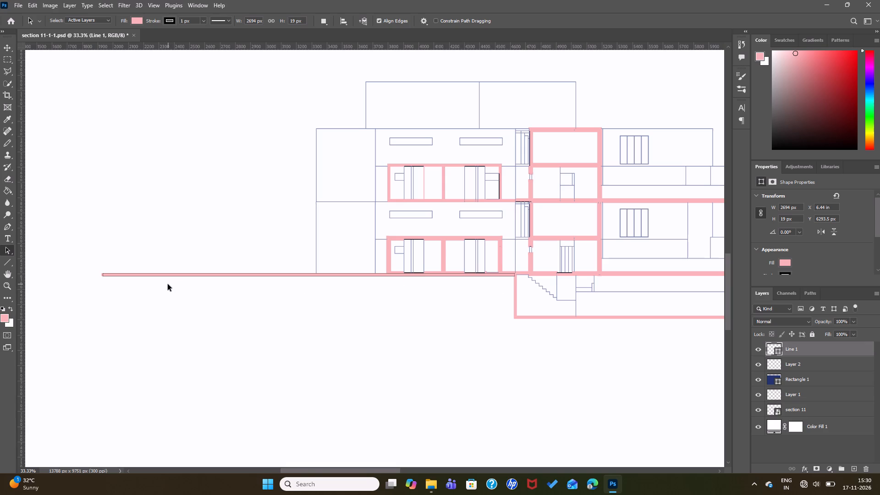
Examine how the thickened ground line fits over the pink band between the basement wall and its outer end.
scroll(160, 270, up, 1)
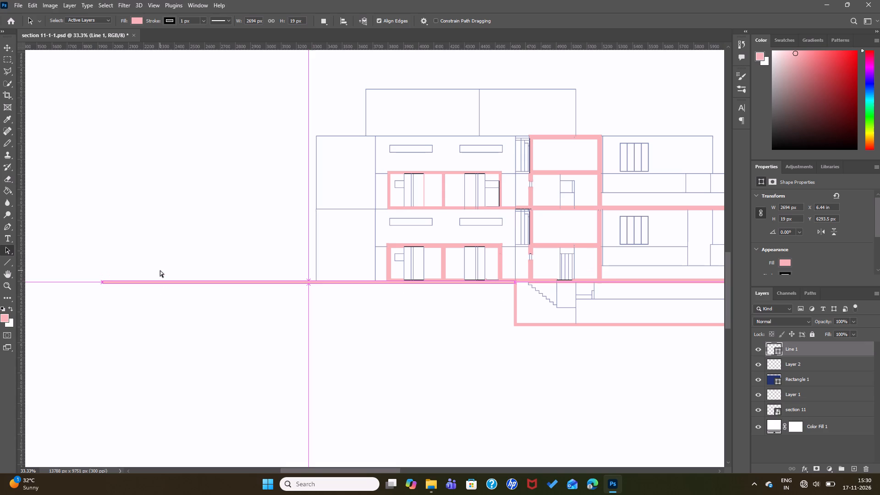
key(ctrl+equal)
key(ctrl+equal)
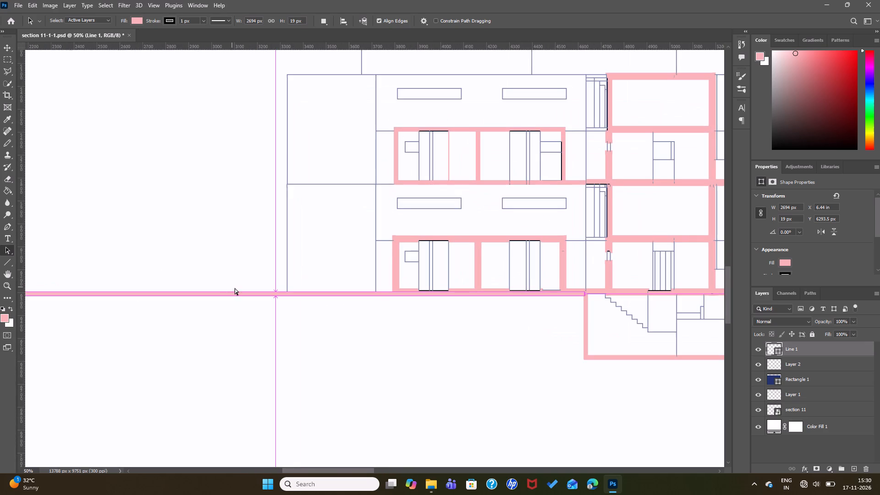
click(323, 306)
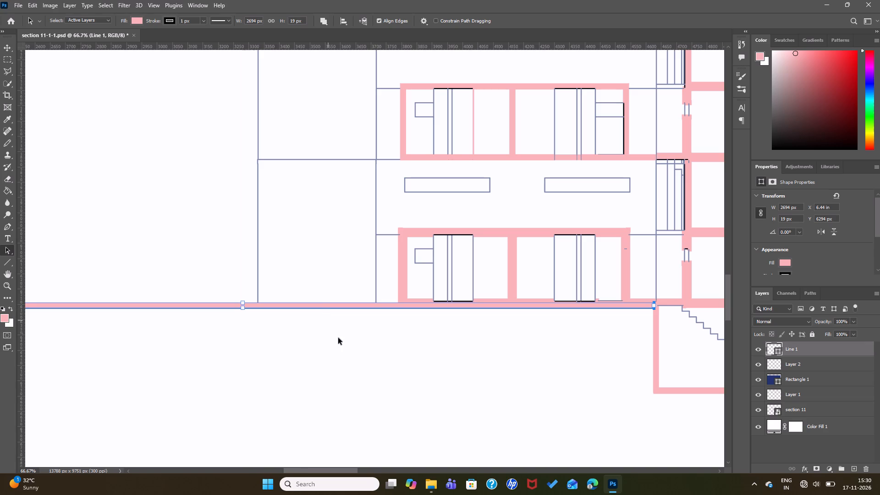
drag(336, 470, 300, 470)
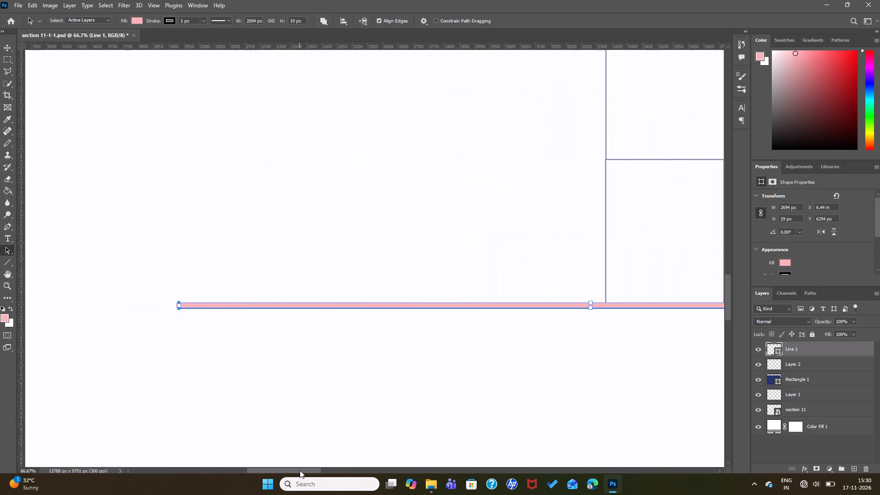
drag(300, 470, 299, 470)
click(125, 344)
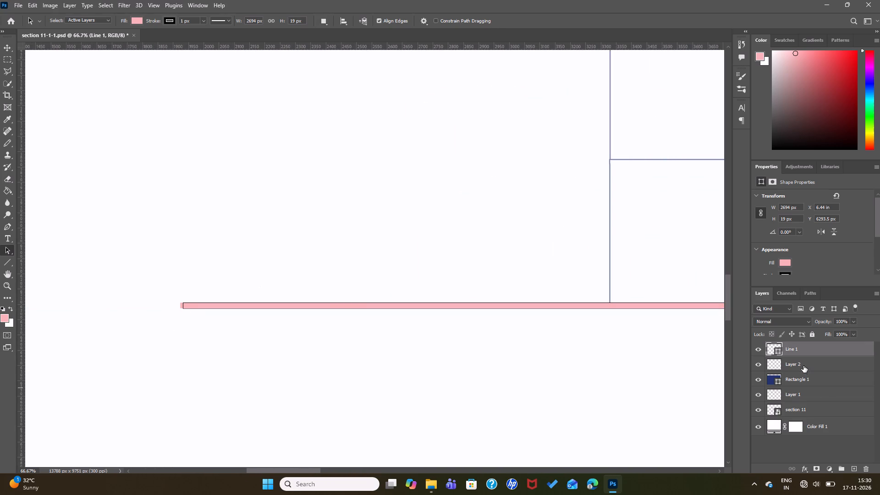
Add a new empty layer above the Line 1 layer.
scroll(803, 365, up, 4)
click(856, 468)
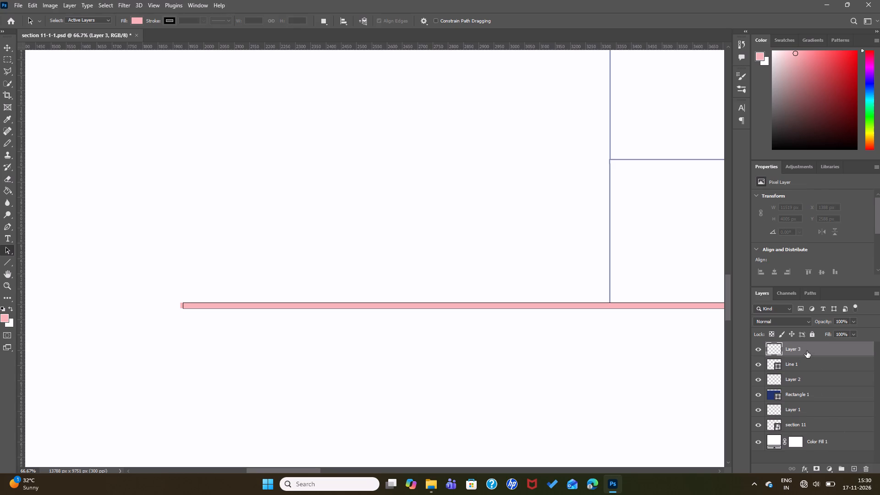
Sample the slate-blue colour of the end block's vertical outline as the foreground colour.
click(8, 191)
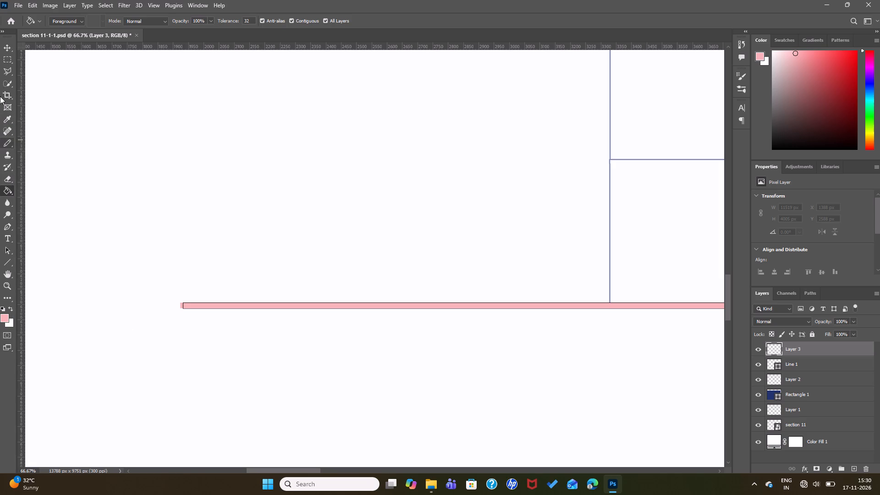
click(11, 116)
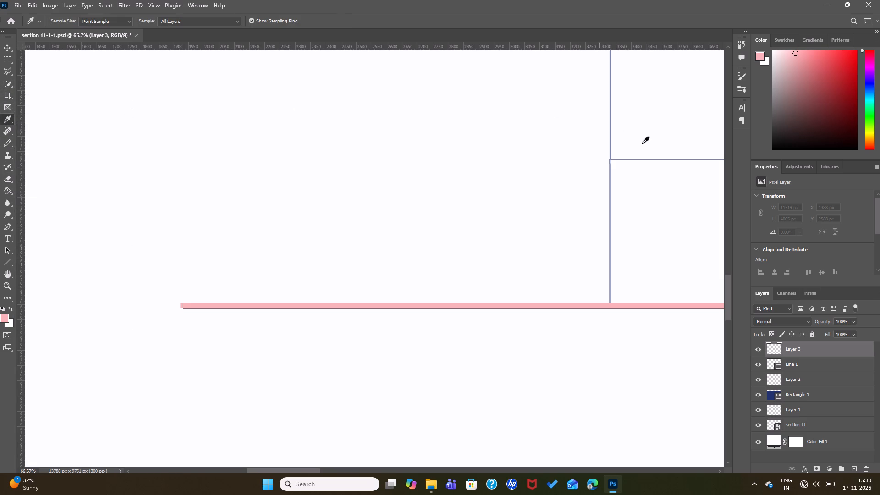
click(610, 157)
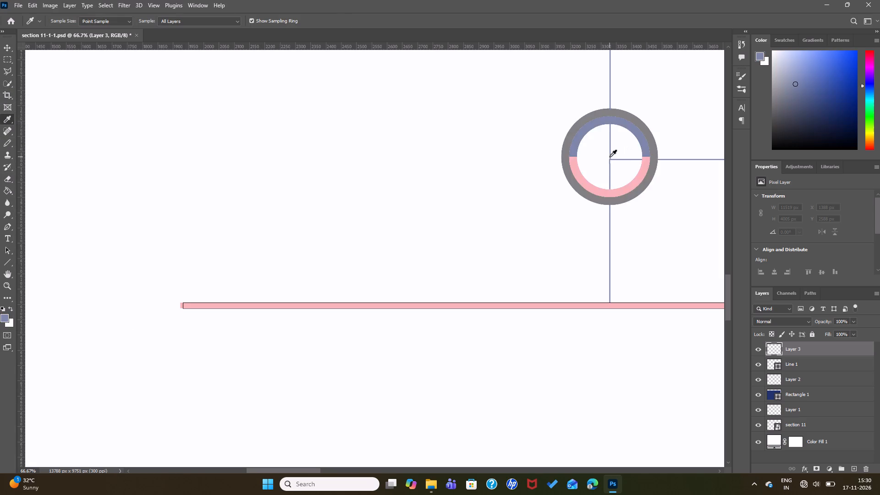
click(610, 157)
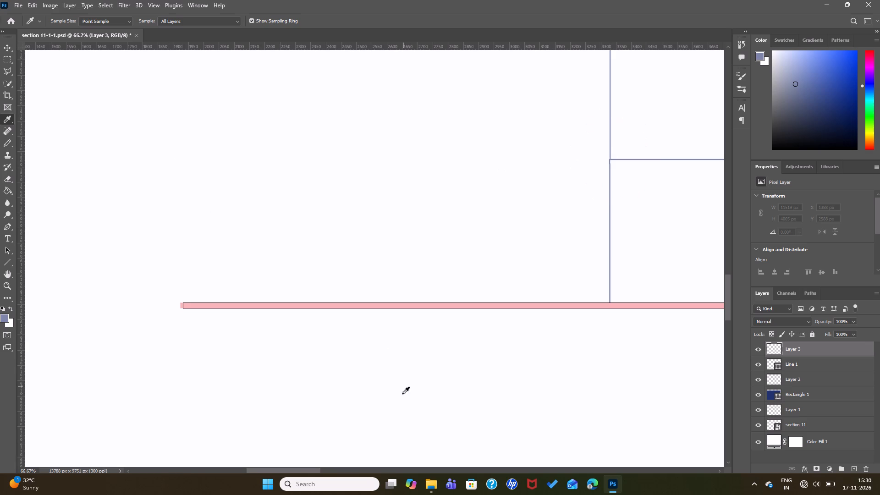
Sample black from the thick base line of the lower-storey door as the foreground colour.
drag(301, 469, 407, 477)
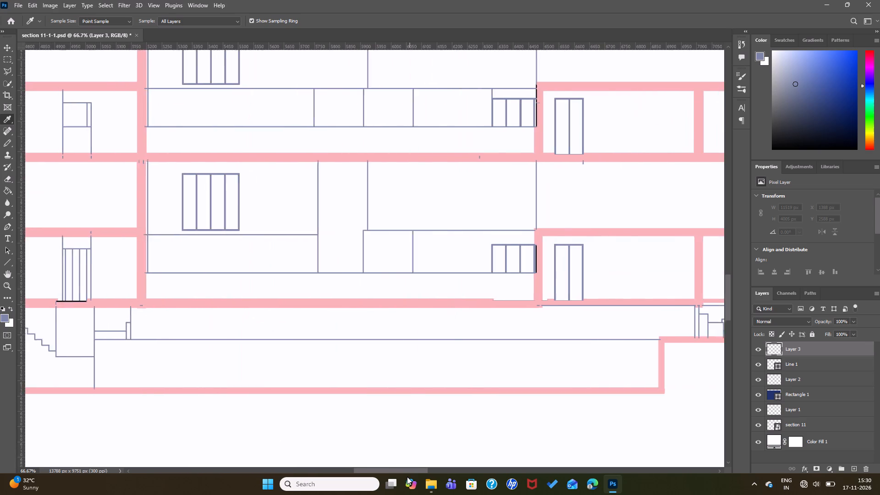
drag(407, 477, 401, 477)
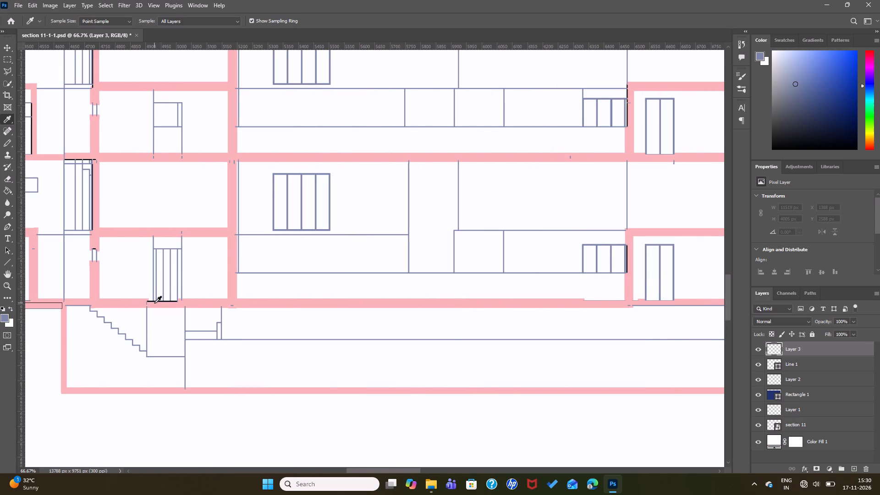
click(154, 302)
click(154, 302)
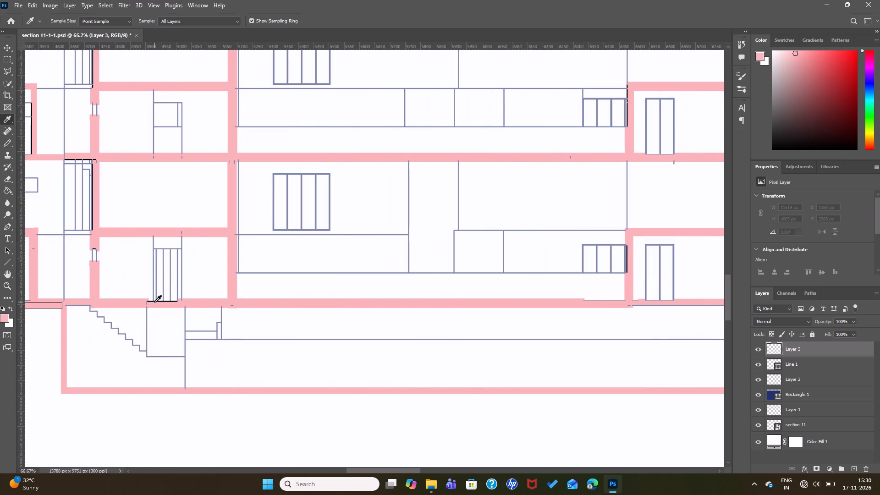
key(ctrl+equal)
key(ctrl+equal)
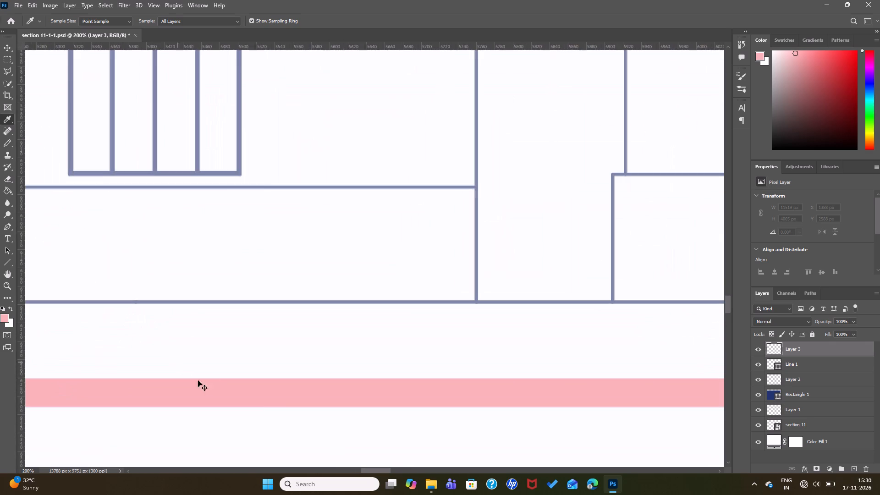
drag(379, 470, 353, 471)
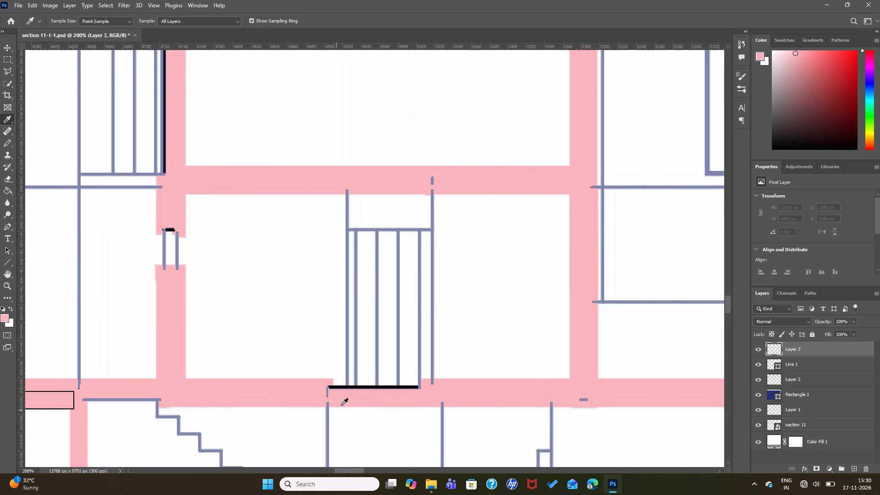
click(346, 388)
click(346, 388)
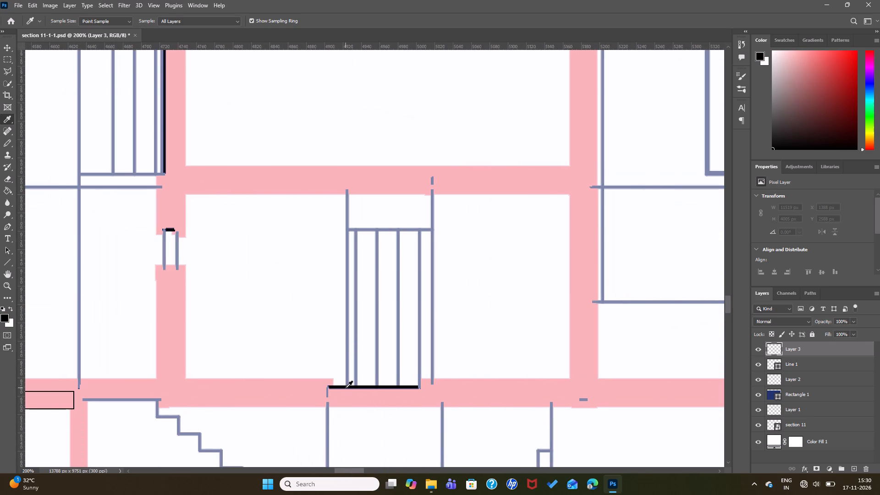
Sample the slate-blue of the thin vertical line beside the black wall edge as the foreground colour.
scroll(346, 388, up, 14)
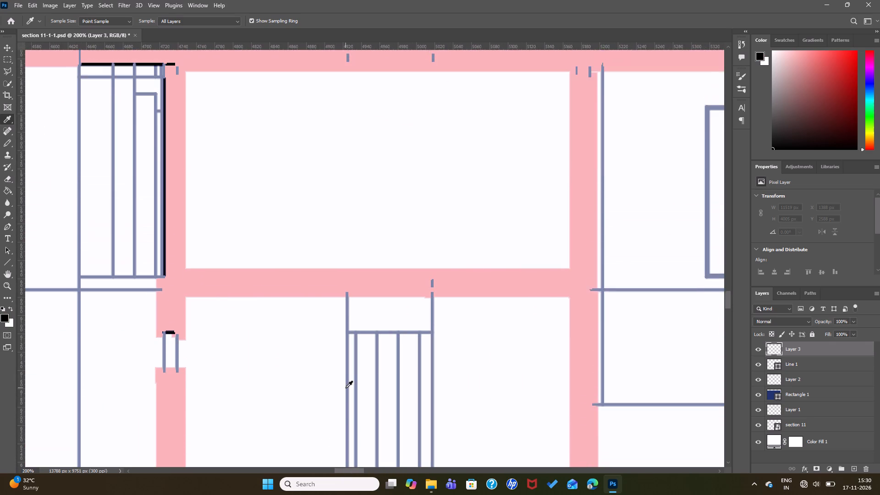
scroll(346, 388, up, 20)
scroll(346, 388, up, 6)
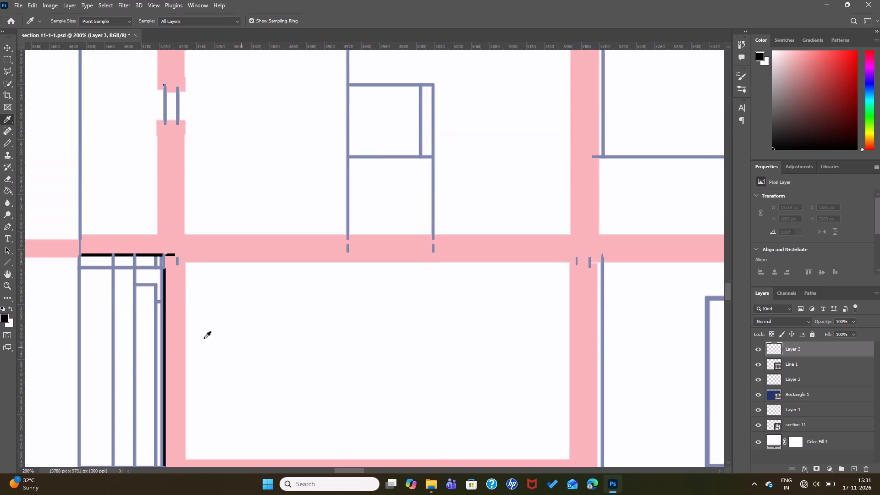
click(165, 315)
click(165, 315)
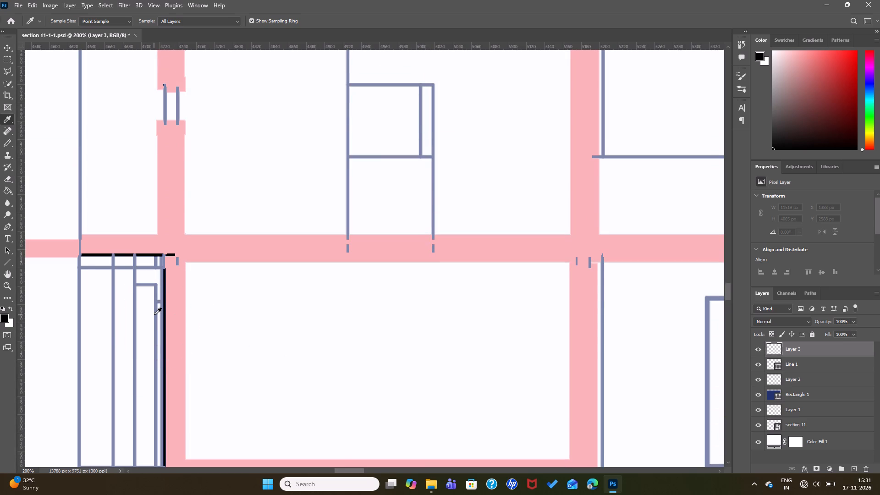
double_click(156, 313)
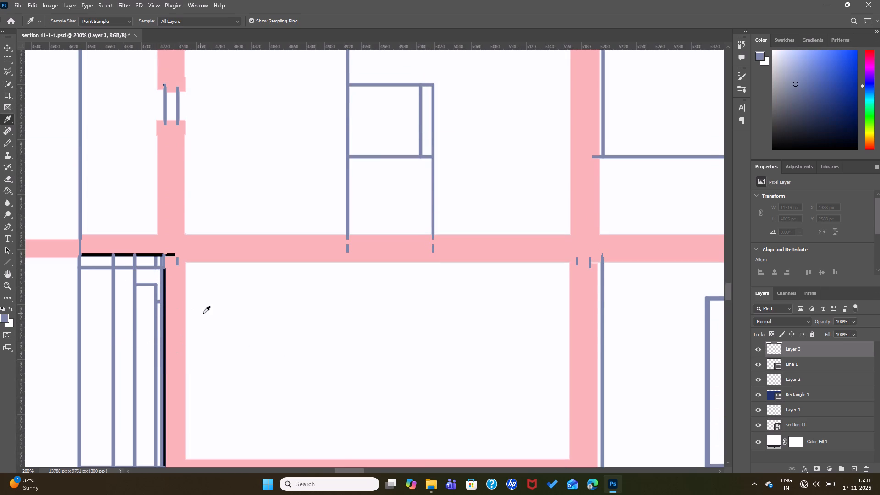
Fill the 19 px ground line bar with the sampled slate-blue on Layer 3 using the Paint Bucket.
key(ctrl+minus)
key(ctrl+minus)
key(ctrl+minus)
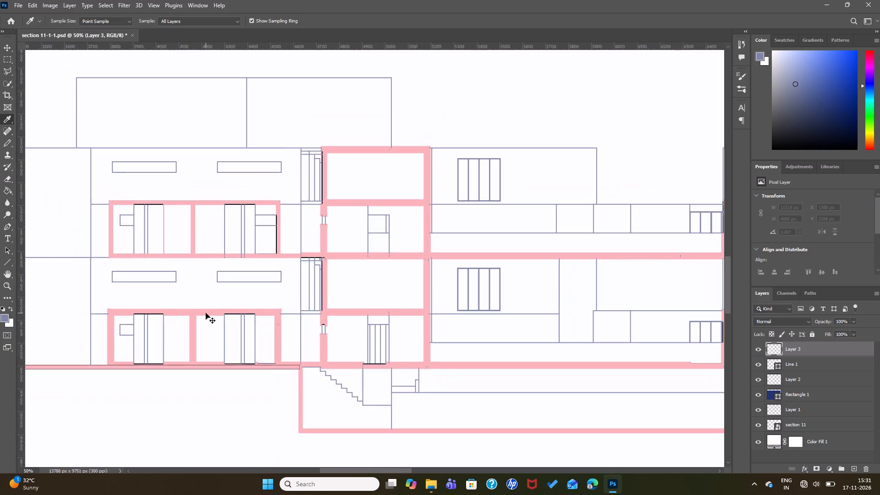
key(ctrl+minus)
ctrl+scroll(276, 326, down, 4)
ctrl+scroll(276, 326, up, 3)
ctrl+scroll(276, 326, down, 5)
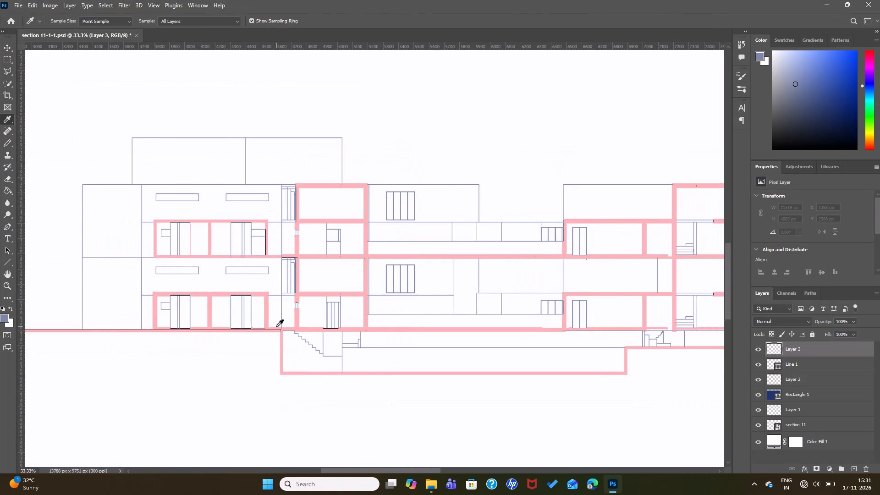
scroll(276, 326, up, 5)
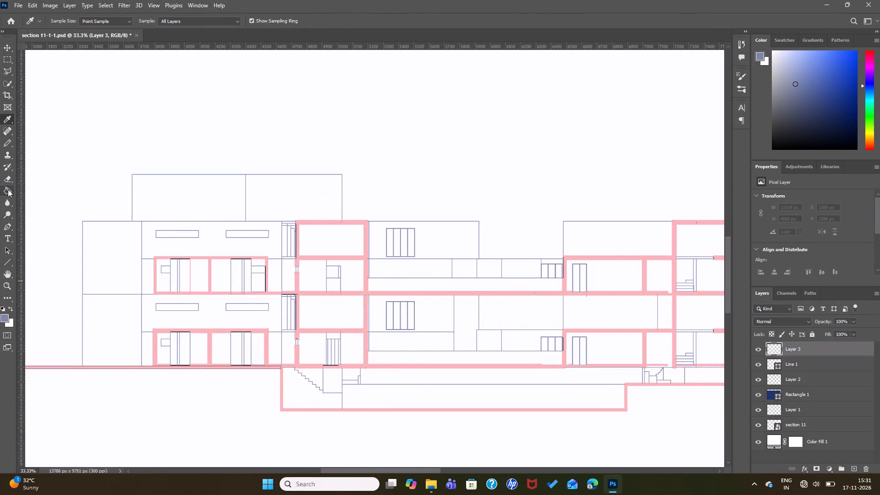
click(8, 189)
drag(363, 472, 319, 469)
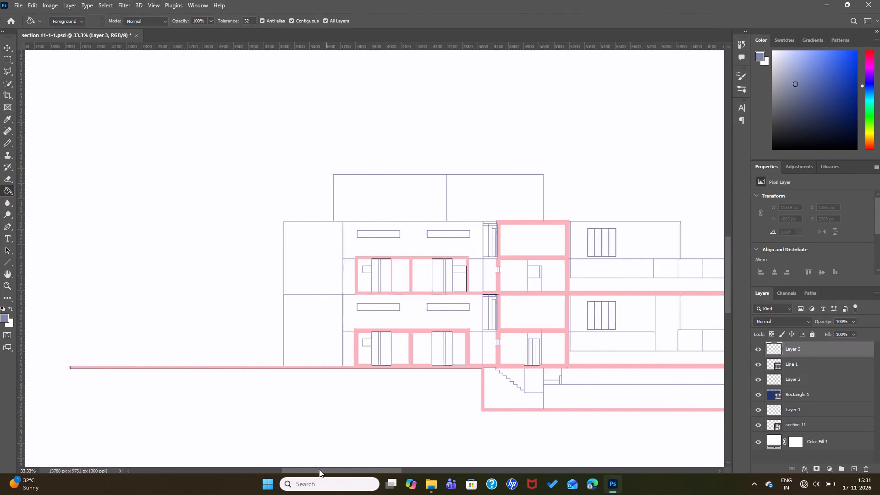
drag(319, 469, 308, 467)
click(253, 367)
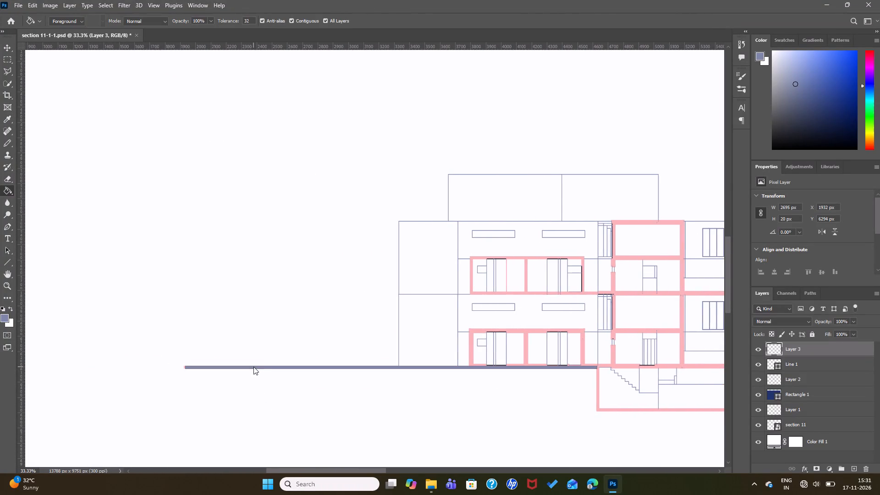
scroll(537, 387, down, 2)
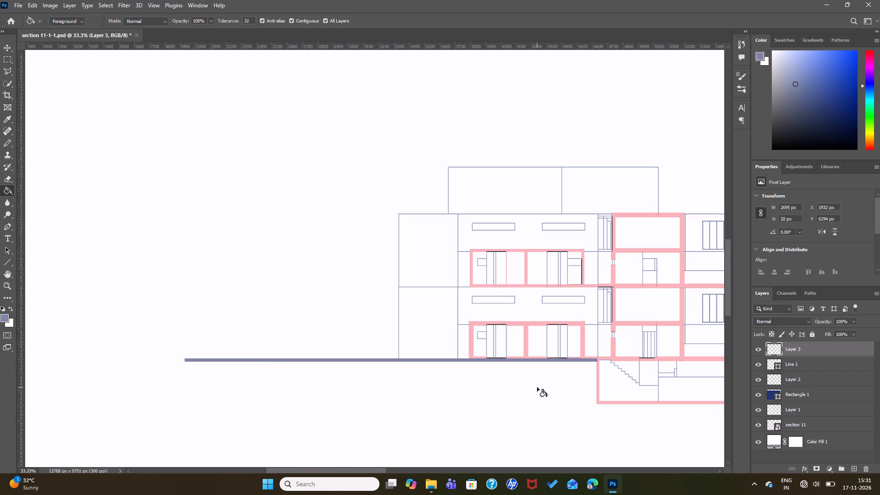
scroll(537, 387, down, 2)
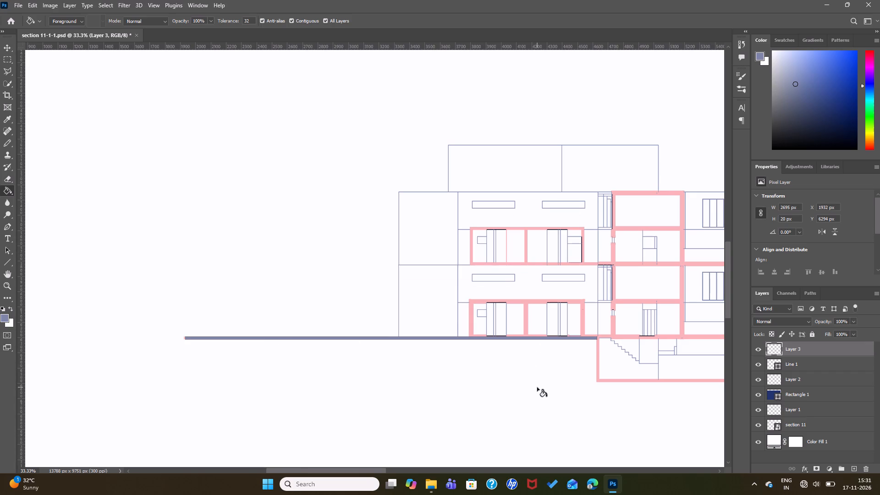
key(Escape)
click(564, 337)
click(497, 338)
Duplicate the Line 1 ground line and align the copy with the basement's bottom slab, at about X 15.42 in, Y 6574 px.
key(Escape)
click(6, 247)
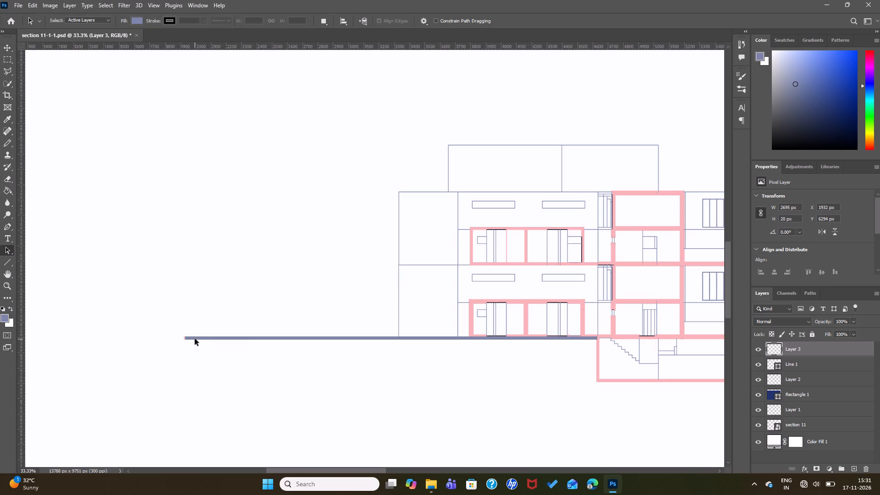
click(195, 339)
click(210, 339)
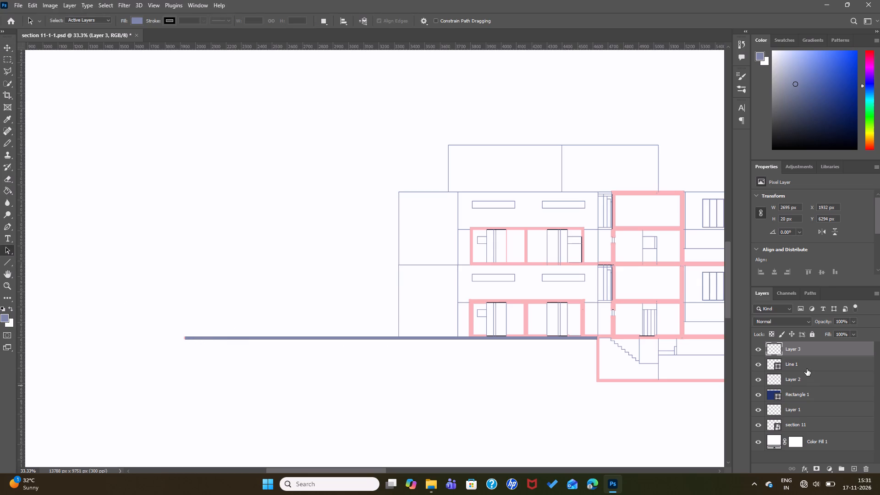
click(806, 364)
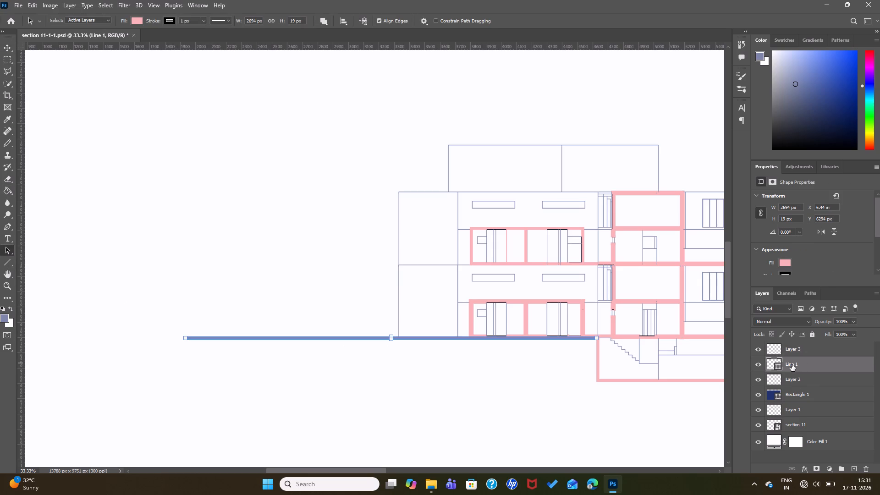
key(ctrl+c)
click(528, 396)
key(ctrl+v)
drag(283, 337, 304, 370)
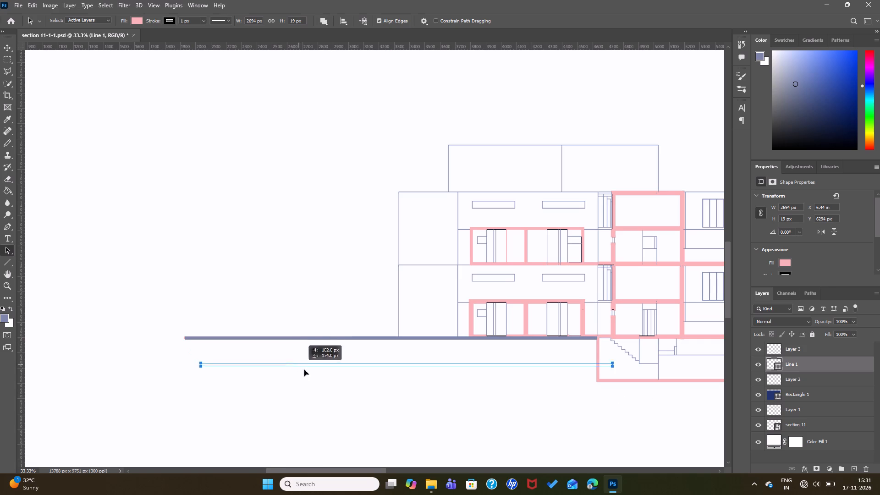
drag(304, 370, 437, 405)
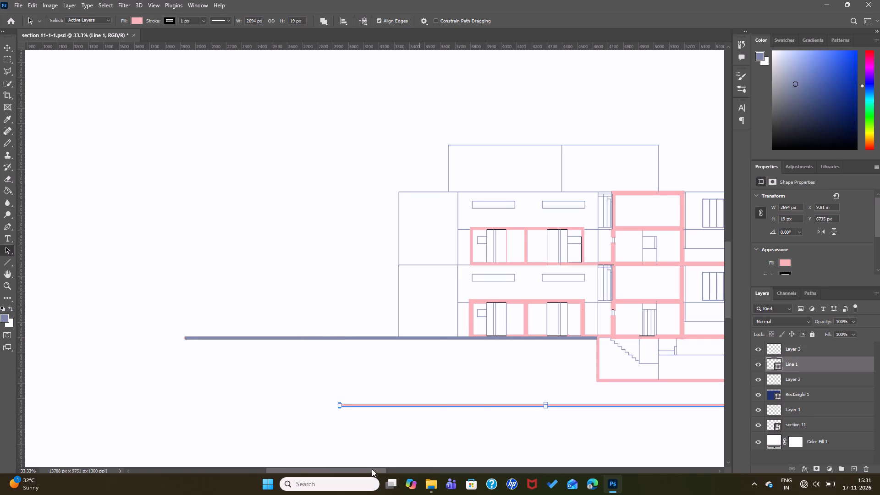
drag(372, 469, 429, 470)
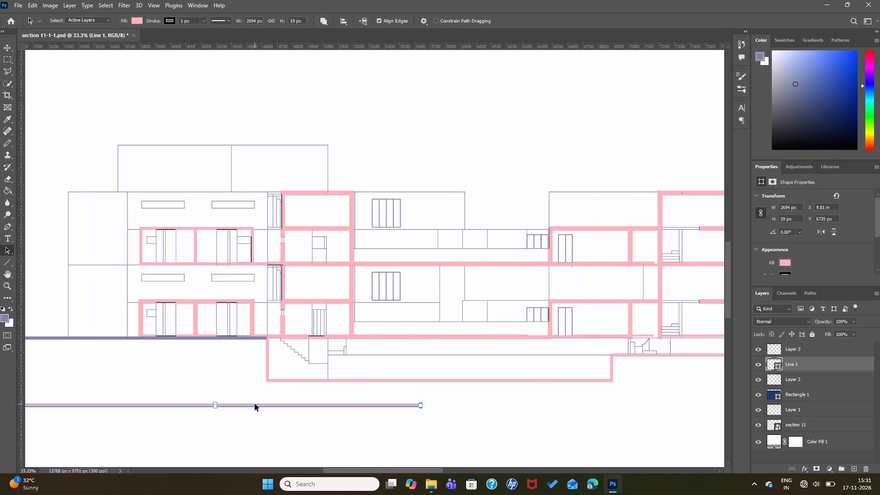
drag(255, 405, 517, 383)
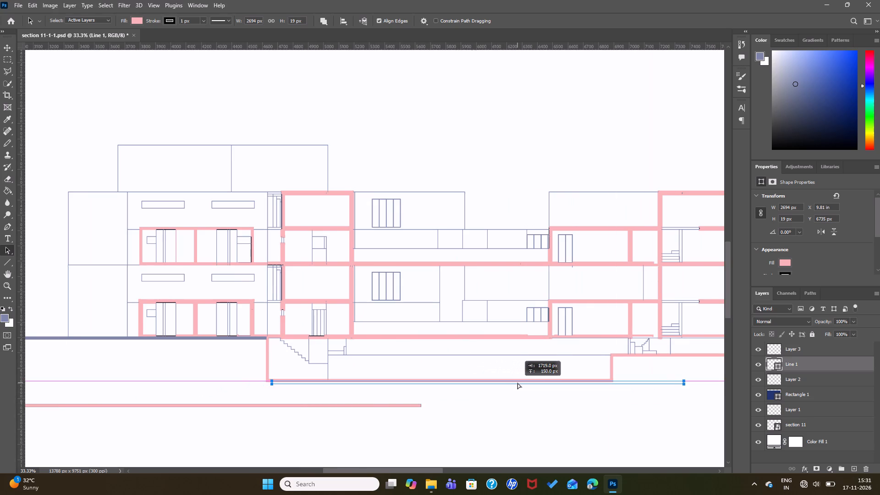
drag(517, 383, 513, 381)
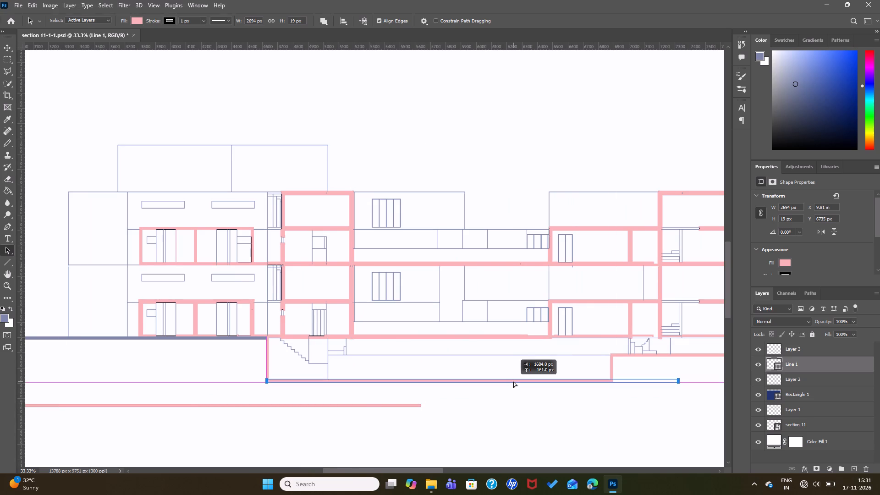
drag(513, 381, 514, 381)
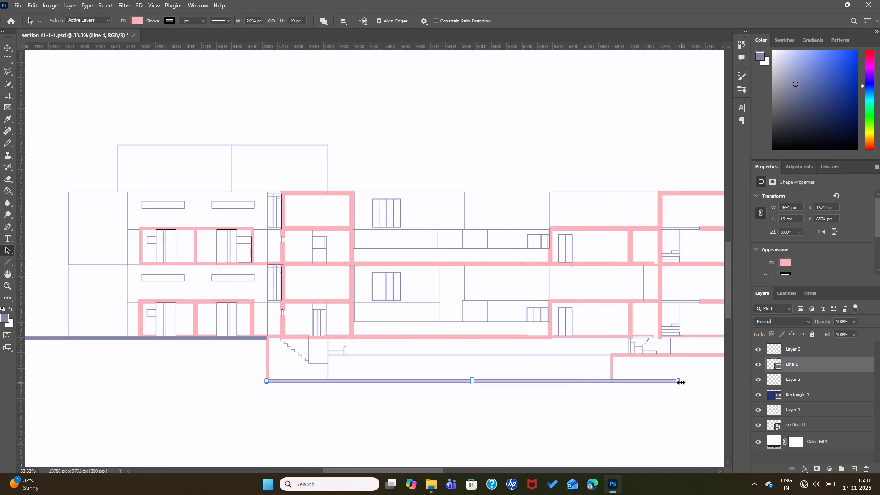
Shorten the copied line to about 2267 px wide so that it ends at the basement slab's step.
drag(680, 381, 614, 381)
click(623, 404)
scroll(588, 401, down, 4)
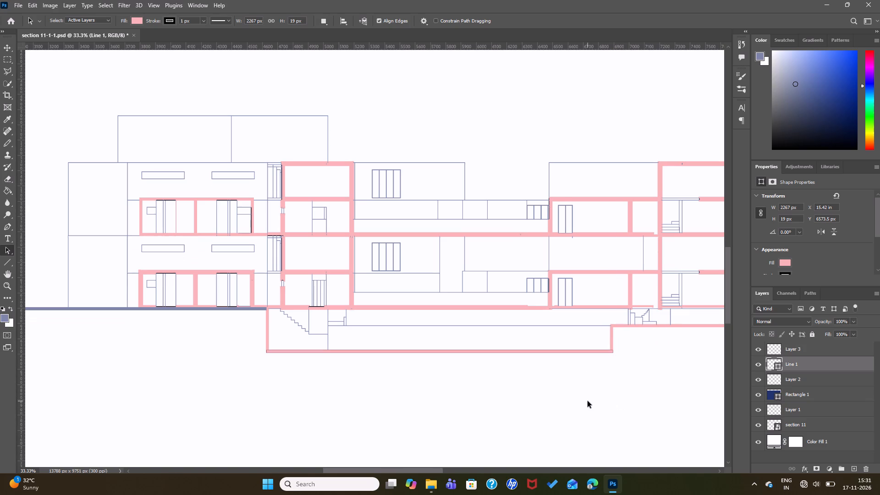
scroll(627, 395, up, 3)
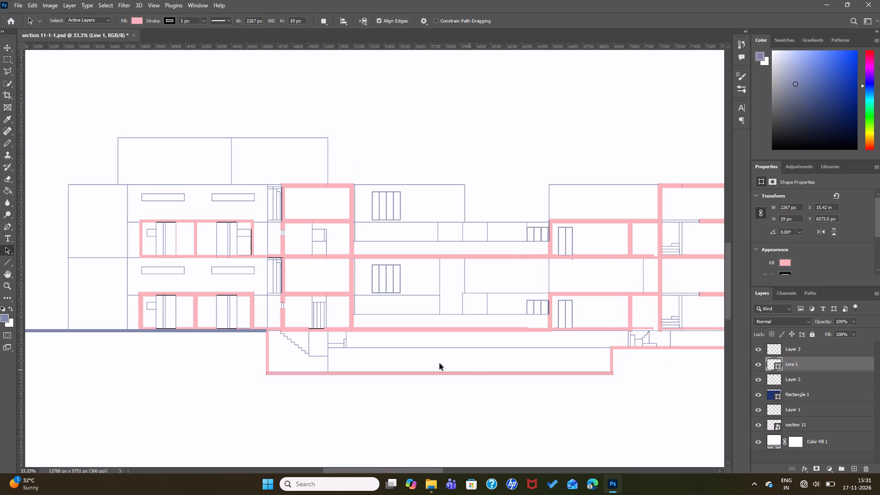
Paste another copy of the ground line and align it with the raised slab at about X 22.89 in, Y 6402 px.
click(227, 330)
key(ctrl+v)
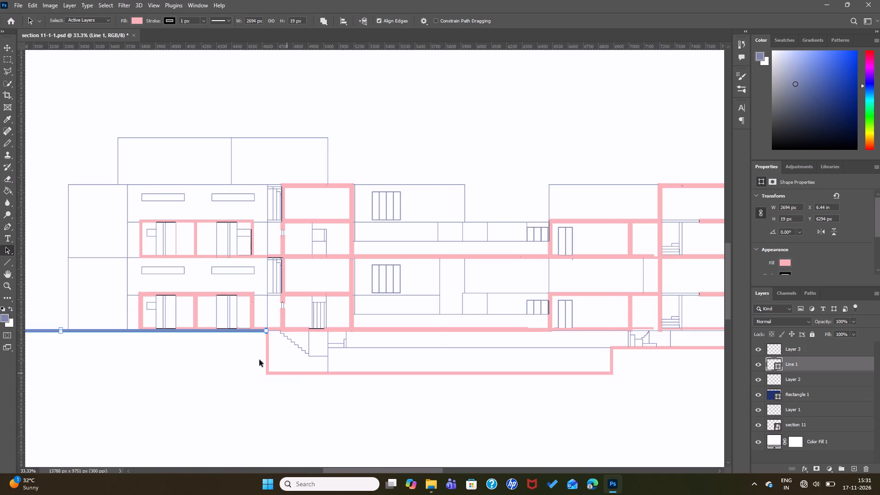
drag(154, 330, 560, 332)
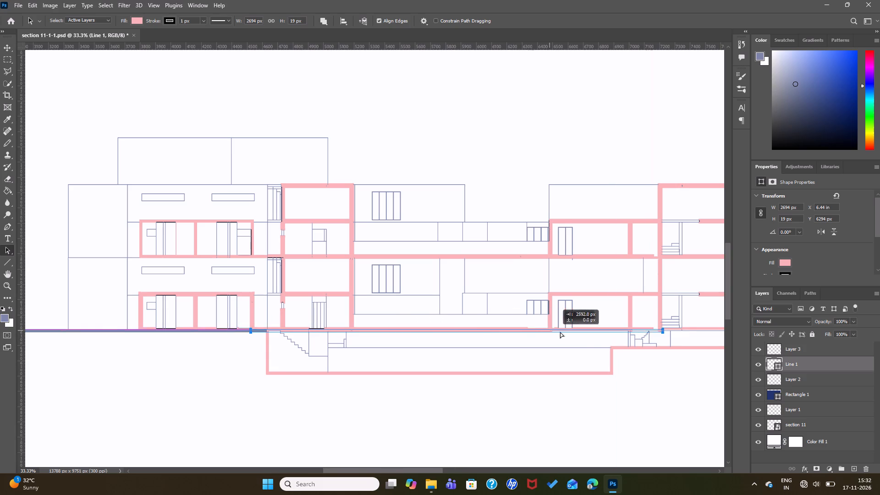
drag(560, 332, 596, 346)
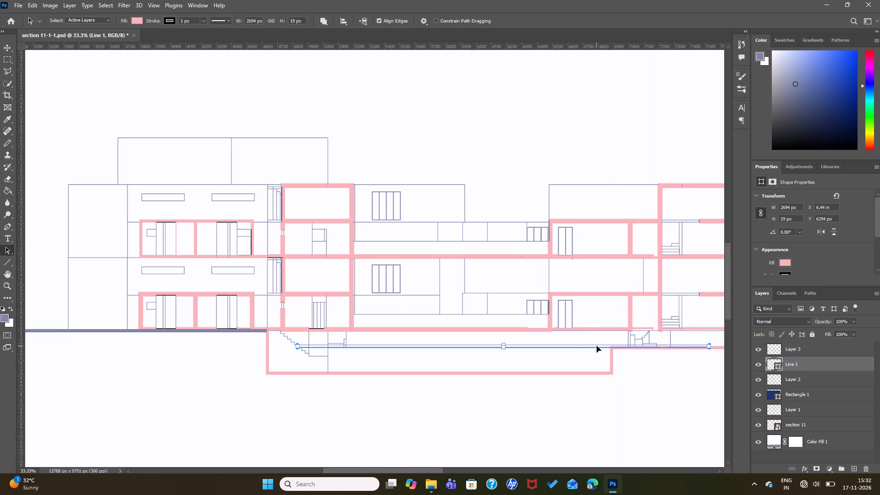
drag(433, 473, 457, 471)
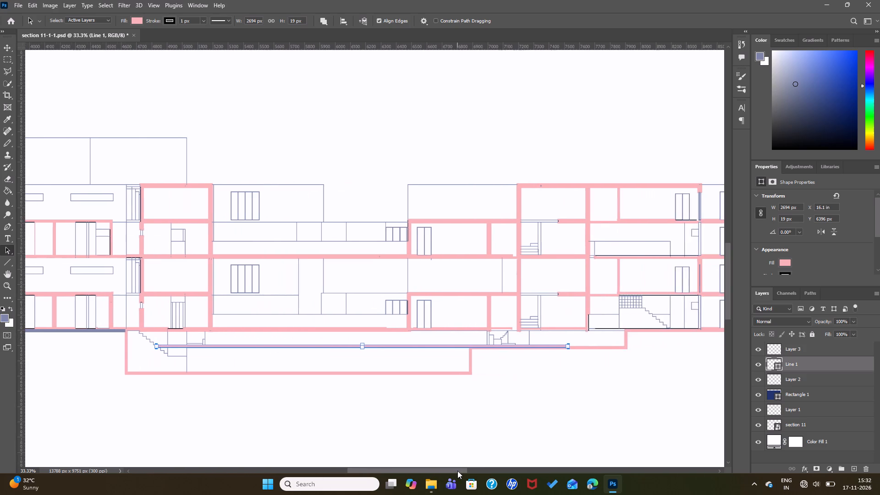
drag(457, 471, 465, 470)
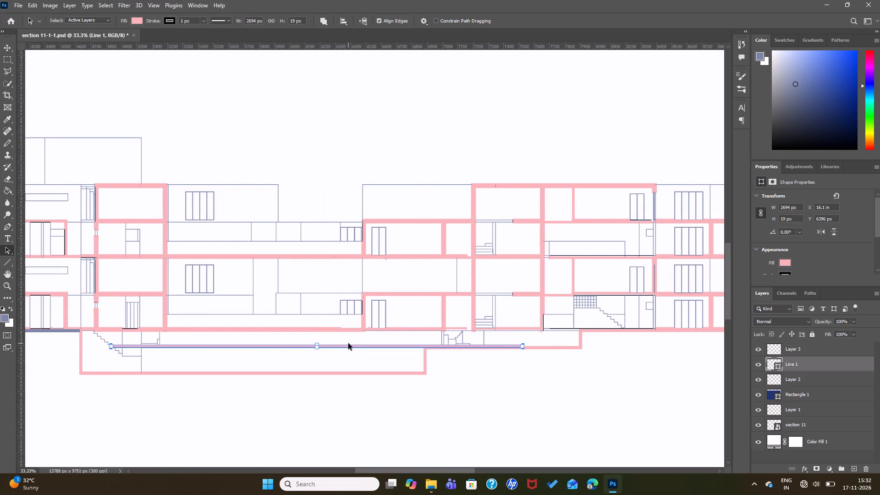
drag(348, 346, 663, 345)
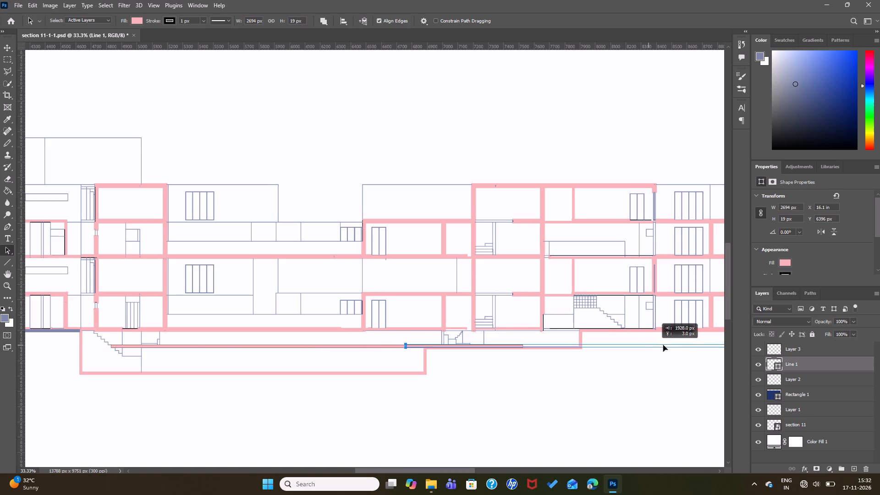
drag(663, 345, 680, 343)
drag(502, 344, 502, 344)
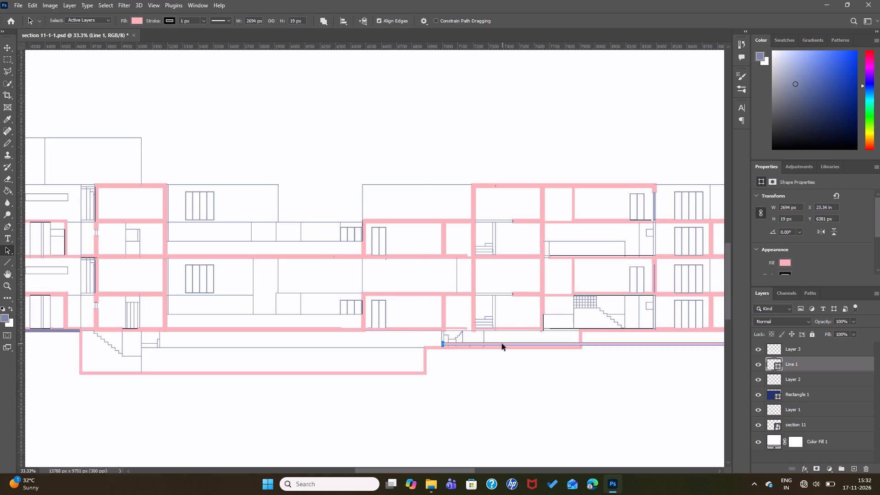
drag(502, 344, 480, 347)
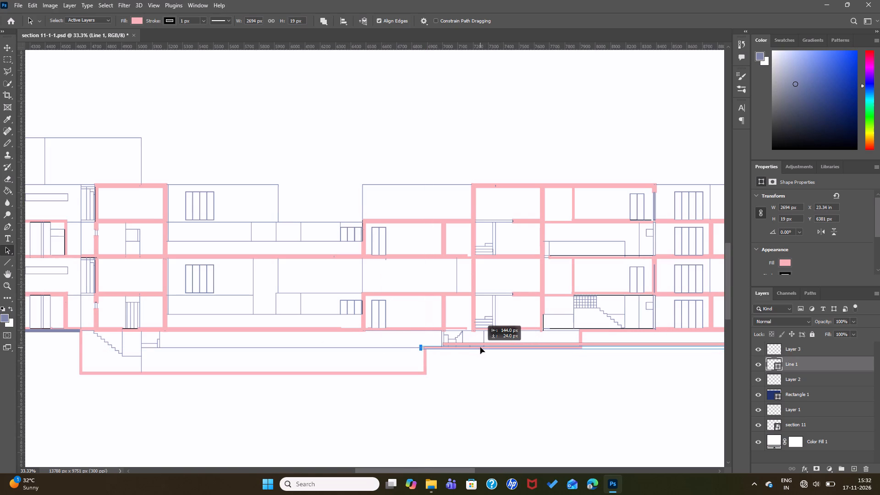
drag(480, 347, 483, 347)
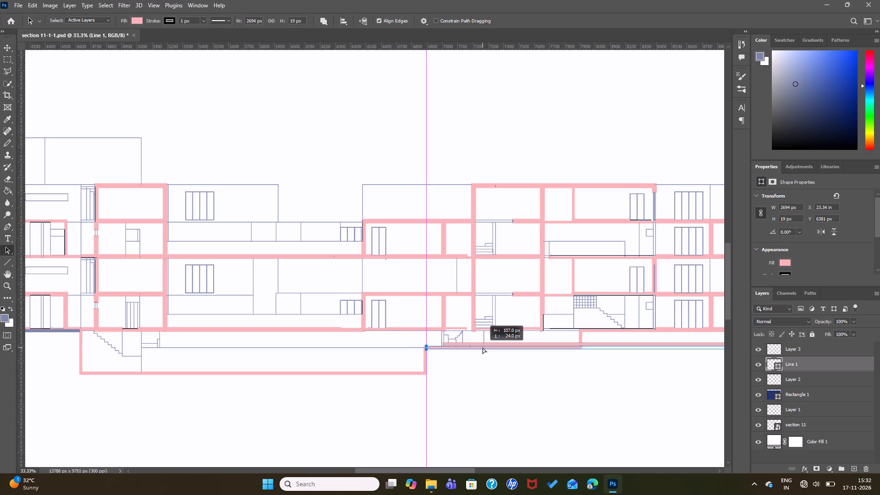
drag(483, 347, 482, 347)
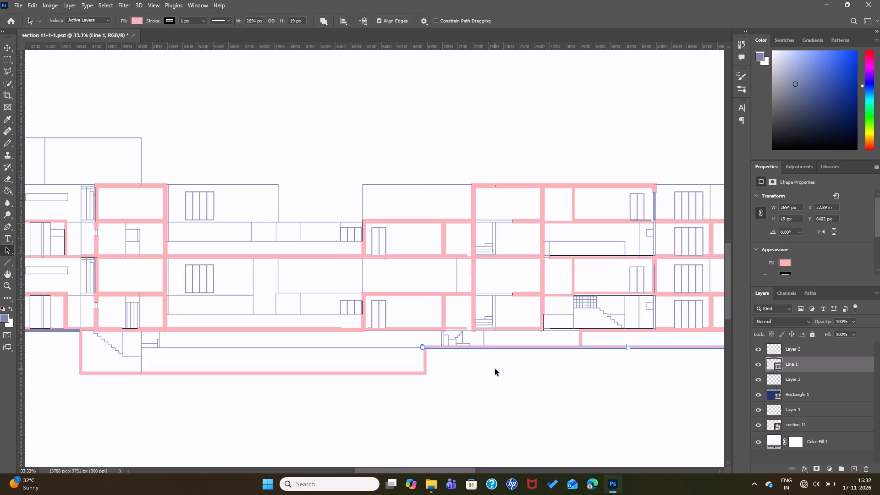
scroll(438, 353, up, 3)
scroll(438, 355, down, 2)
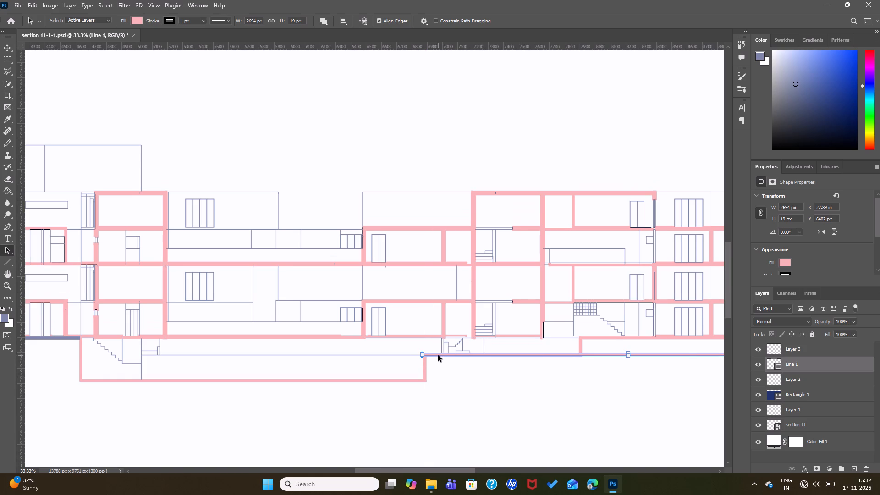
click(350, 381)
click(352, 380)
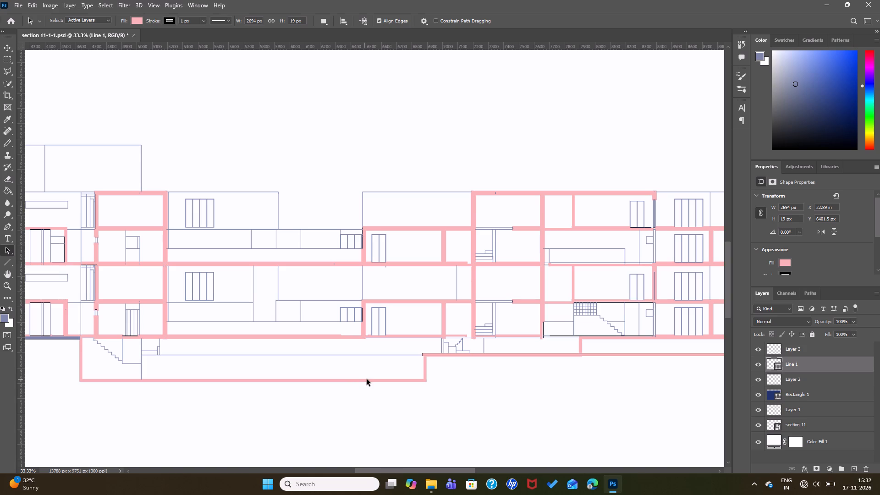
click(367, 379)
Make Layer 3 the active layer.
click(798, 348)
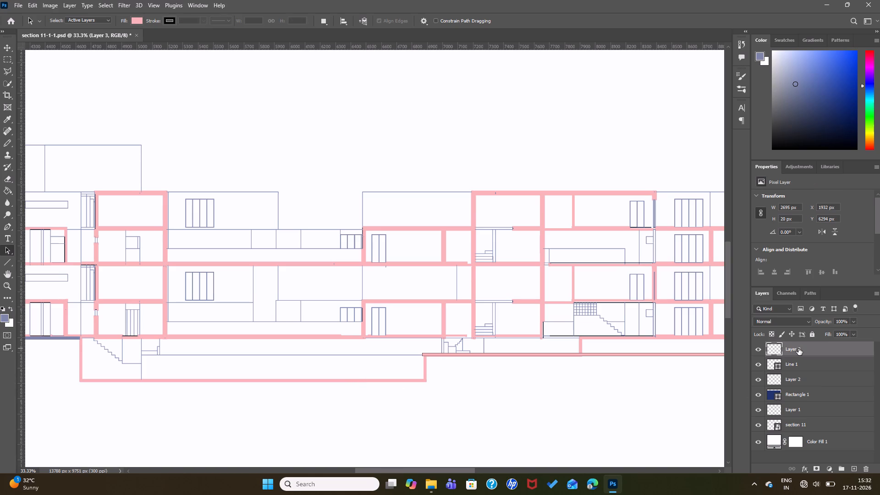
click(448, 425)
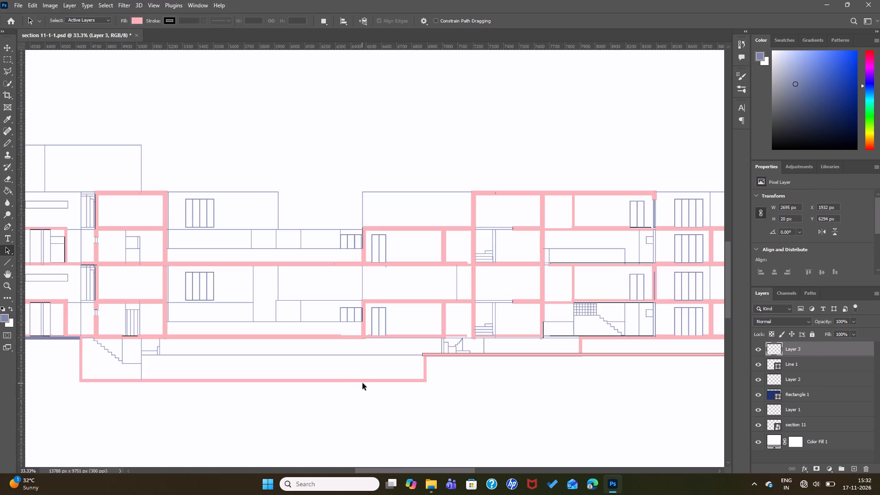
click(364, 382)
click(468, 354)
Save the document.
key(ctrl+s)
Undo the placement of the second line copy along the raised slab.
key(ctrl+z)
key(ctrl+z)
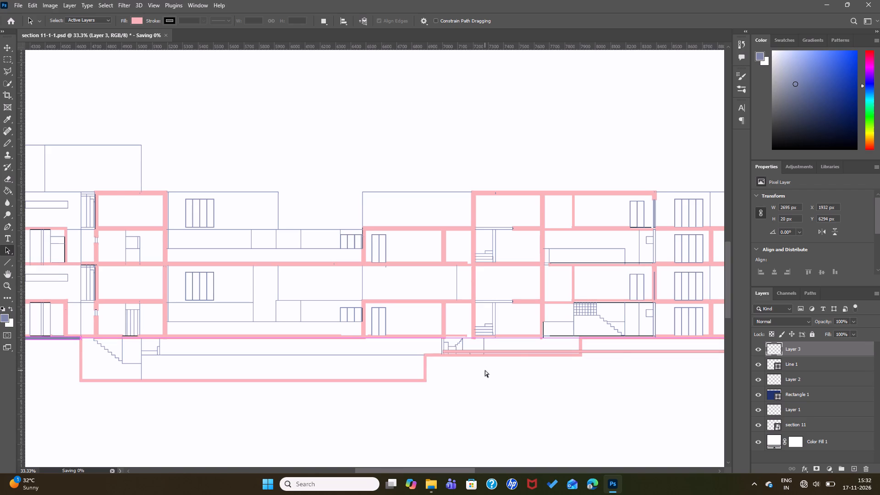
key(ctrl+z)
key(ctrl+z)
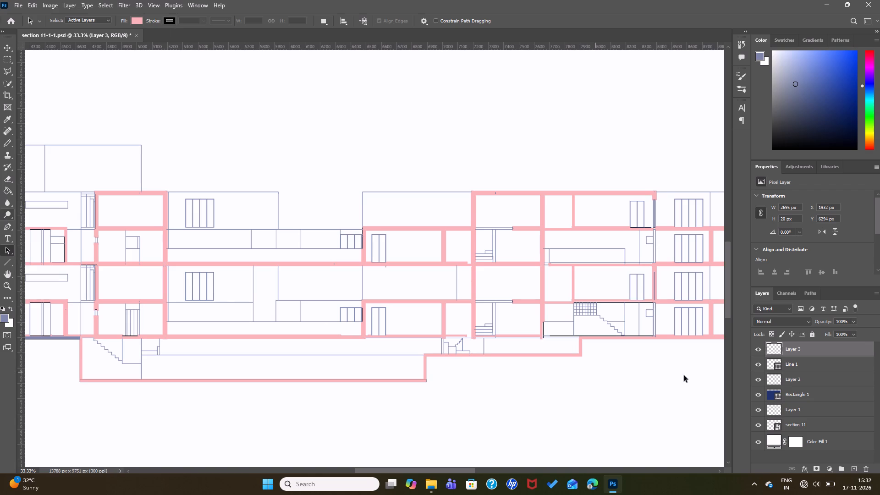
Fill the line bar along the basement's bottom slab with slate-blue on Layer 3 using the Paint Bucket.
click(9, 191)
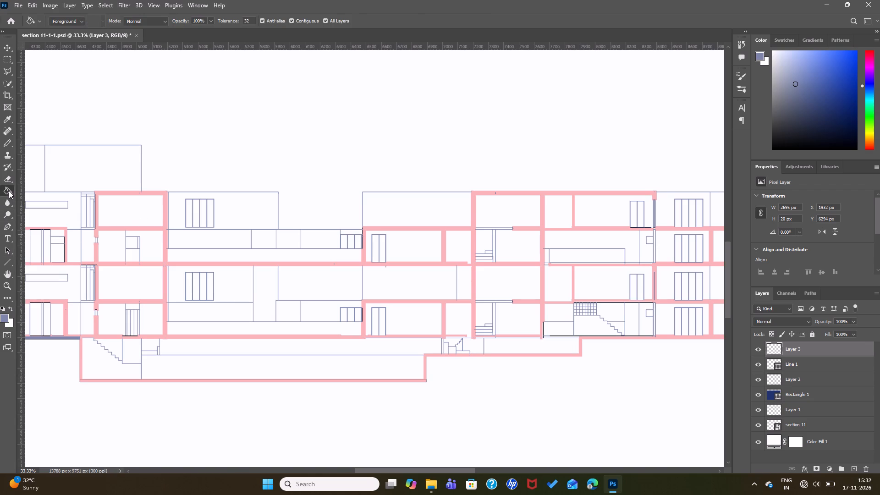
click(106, 380)
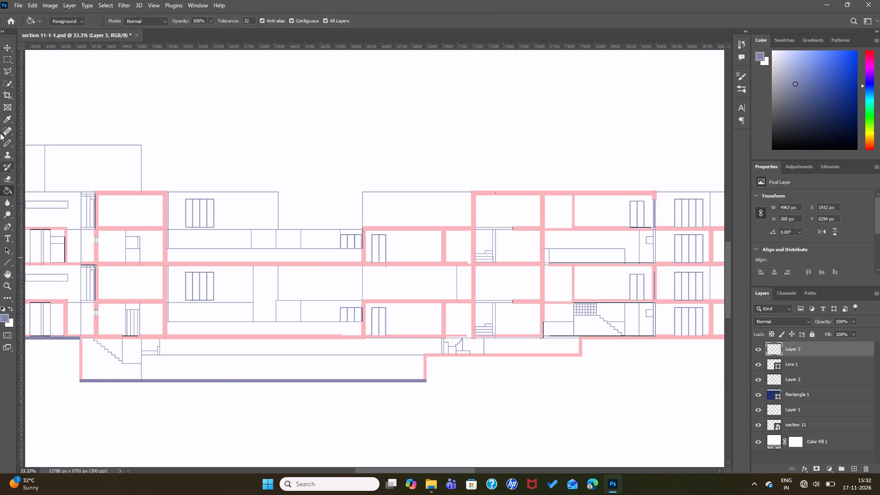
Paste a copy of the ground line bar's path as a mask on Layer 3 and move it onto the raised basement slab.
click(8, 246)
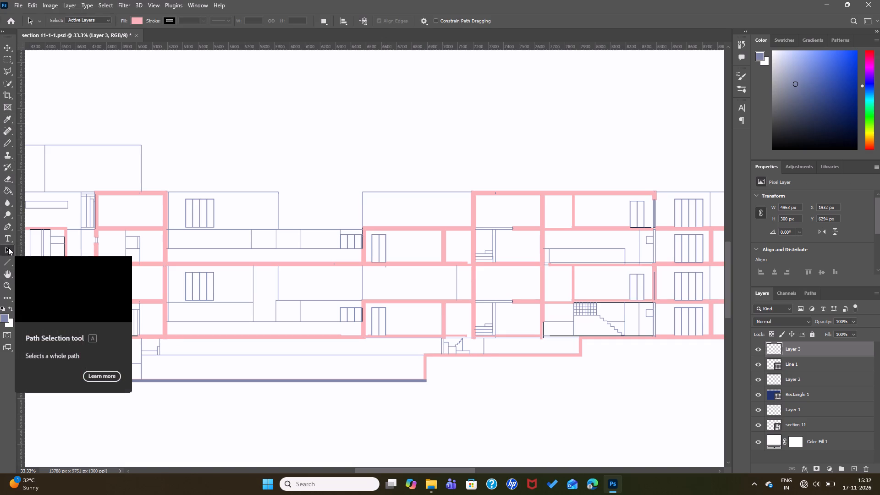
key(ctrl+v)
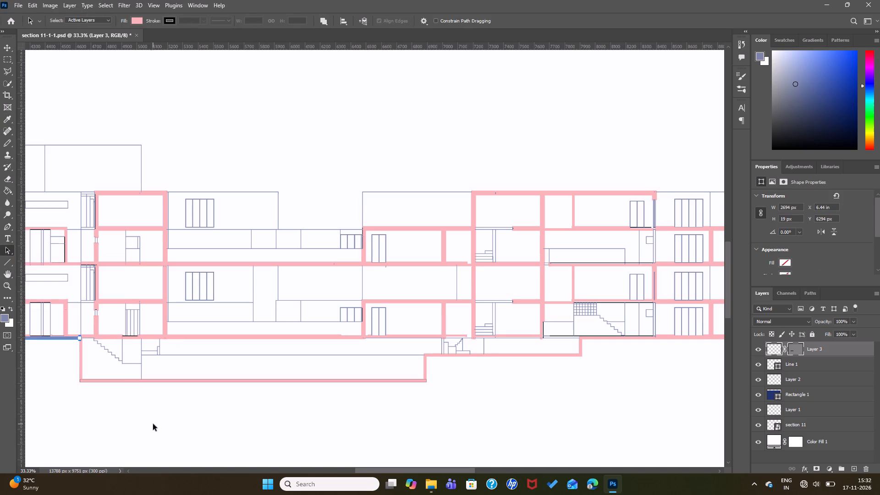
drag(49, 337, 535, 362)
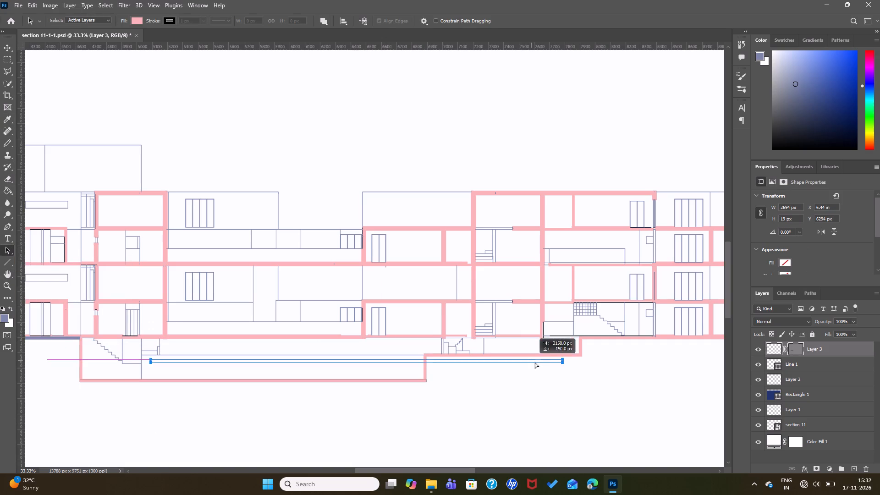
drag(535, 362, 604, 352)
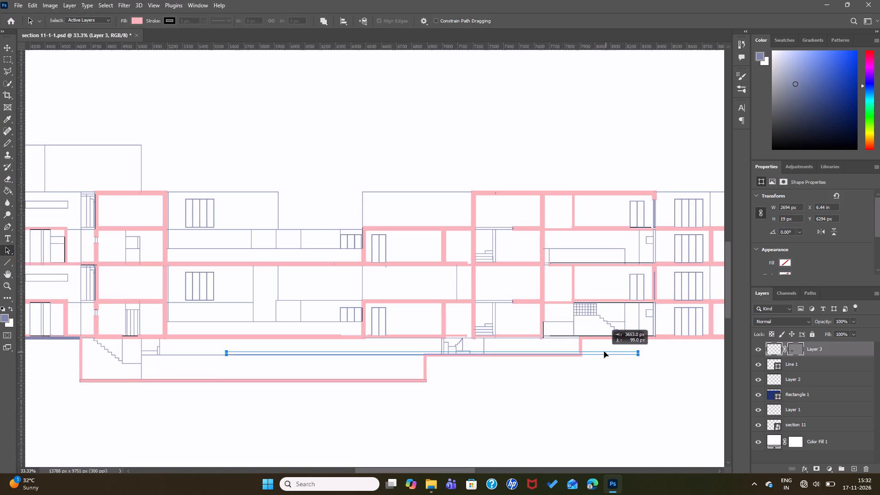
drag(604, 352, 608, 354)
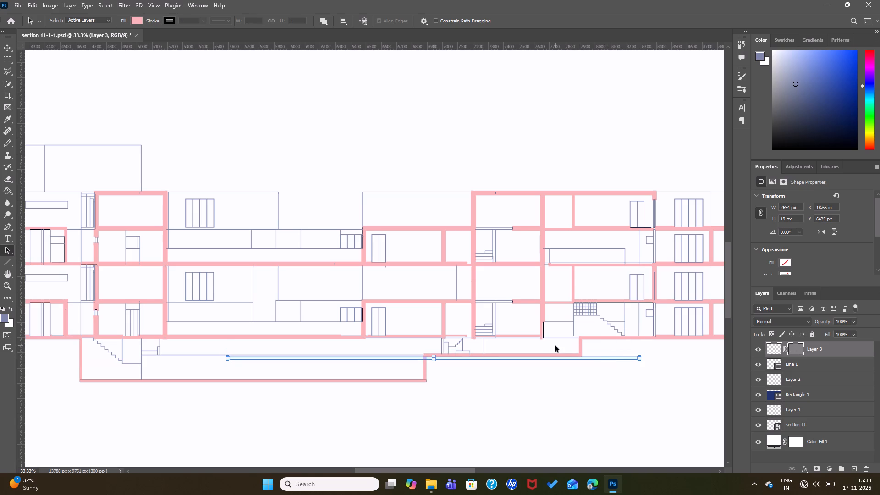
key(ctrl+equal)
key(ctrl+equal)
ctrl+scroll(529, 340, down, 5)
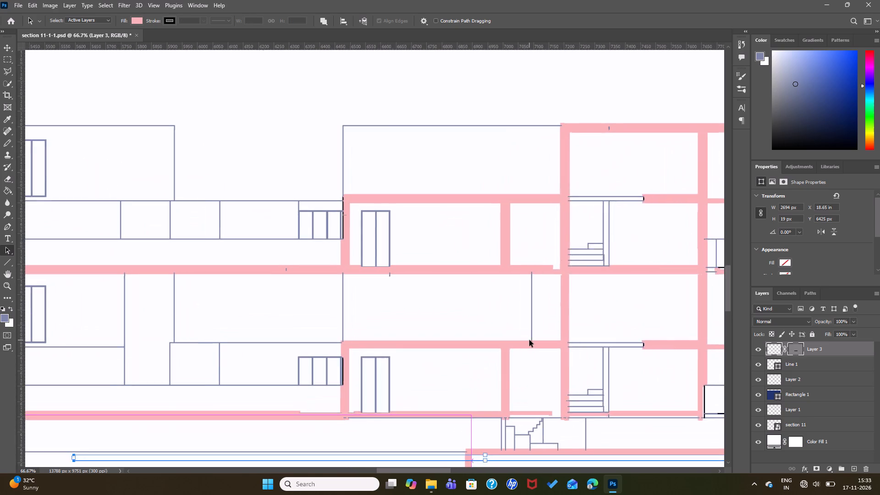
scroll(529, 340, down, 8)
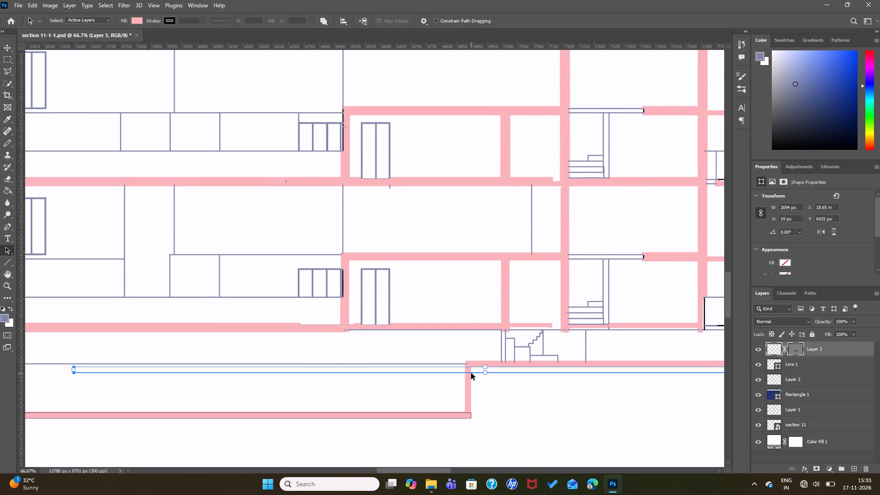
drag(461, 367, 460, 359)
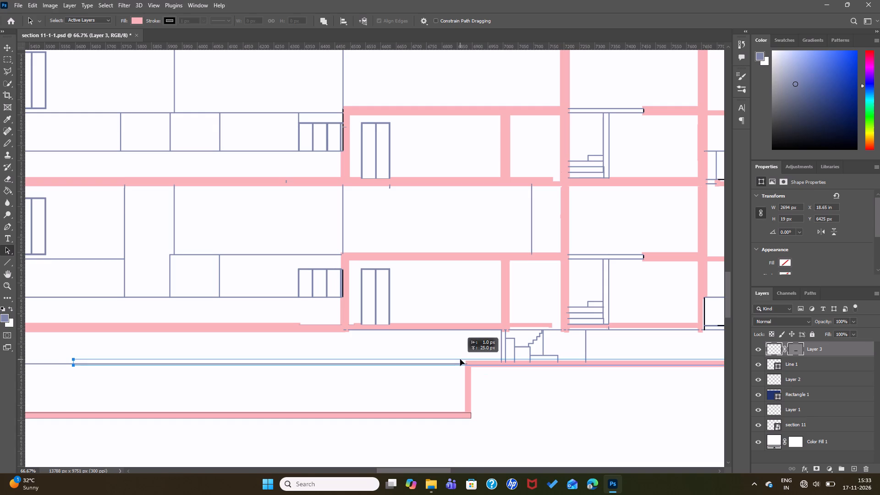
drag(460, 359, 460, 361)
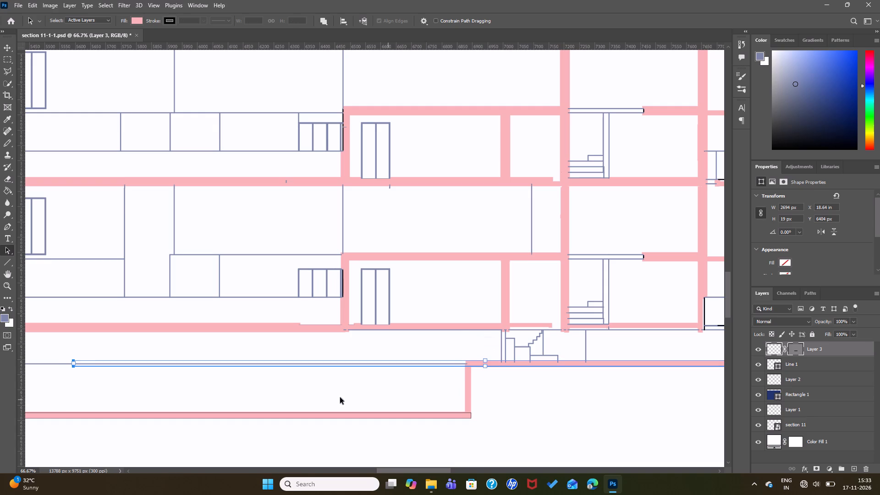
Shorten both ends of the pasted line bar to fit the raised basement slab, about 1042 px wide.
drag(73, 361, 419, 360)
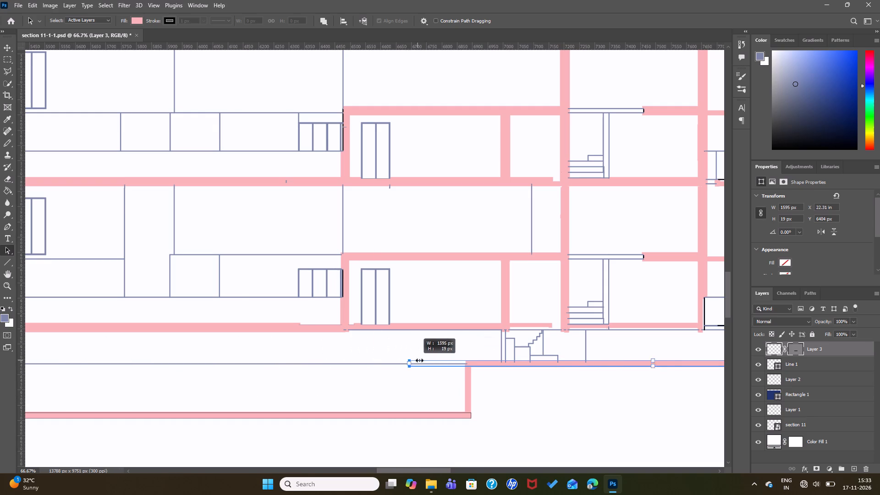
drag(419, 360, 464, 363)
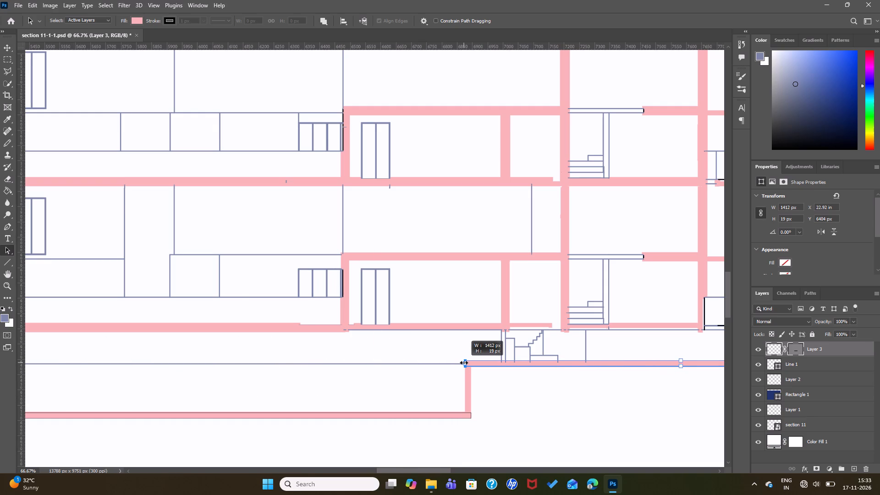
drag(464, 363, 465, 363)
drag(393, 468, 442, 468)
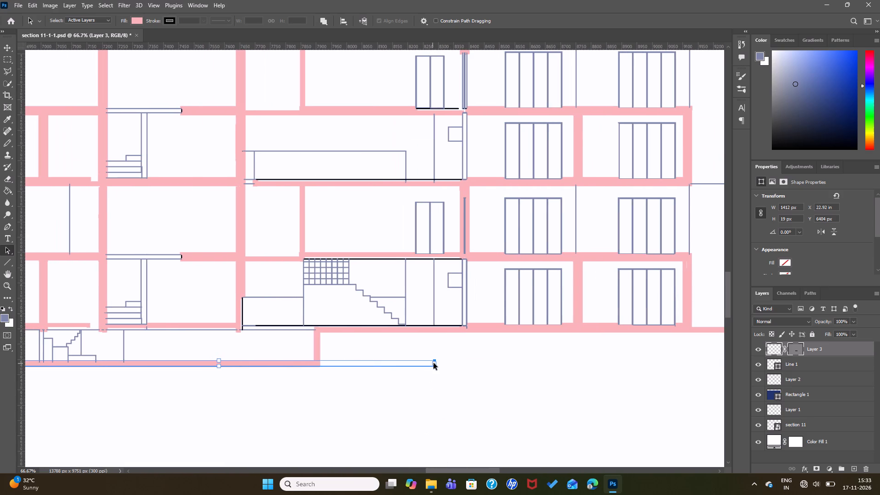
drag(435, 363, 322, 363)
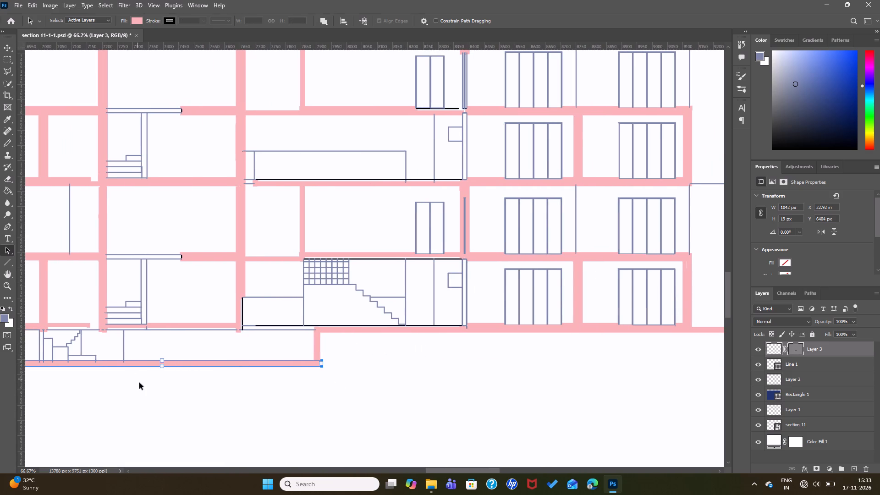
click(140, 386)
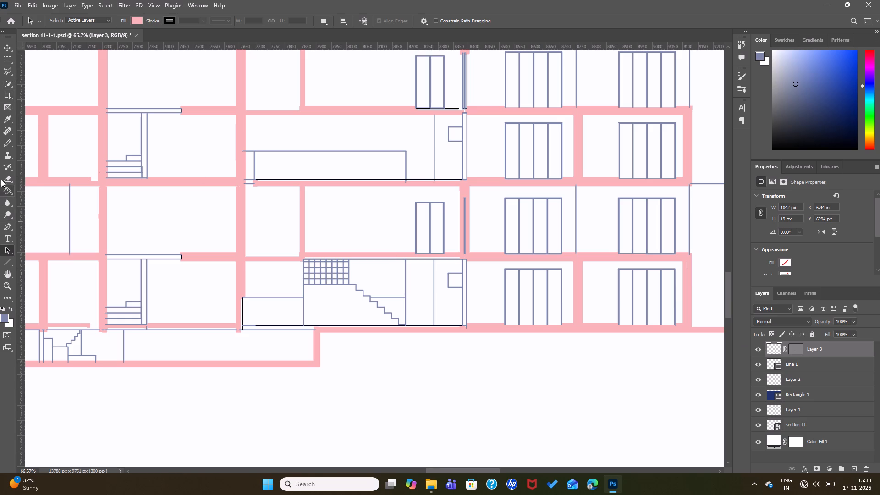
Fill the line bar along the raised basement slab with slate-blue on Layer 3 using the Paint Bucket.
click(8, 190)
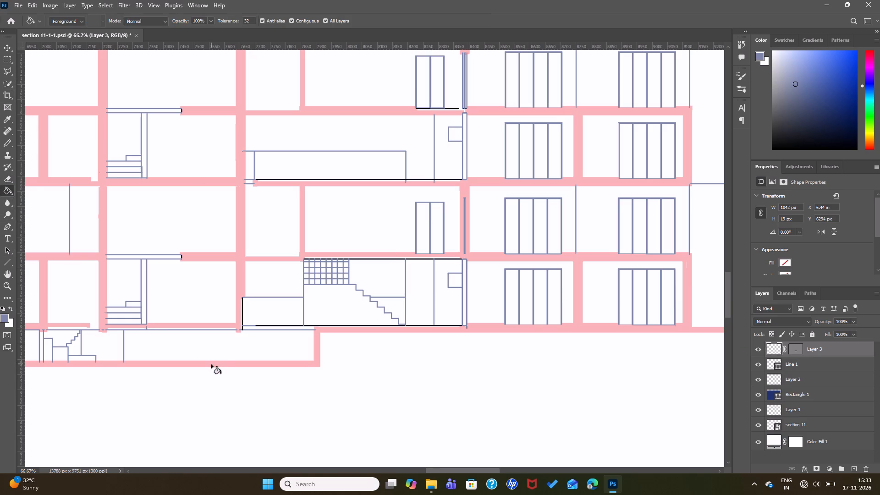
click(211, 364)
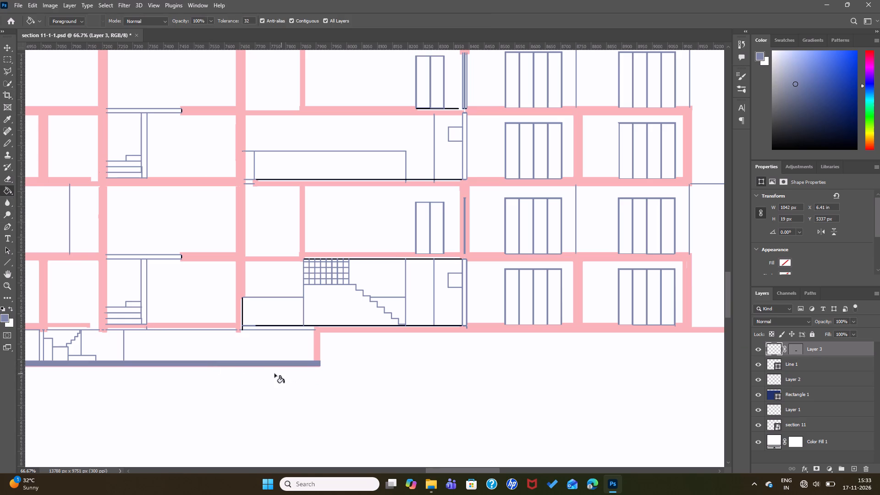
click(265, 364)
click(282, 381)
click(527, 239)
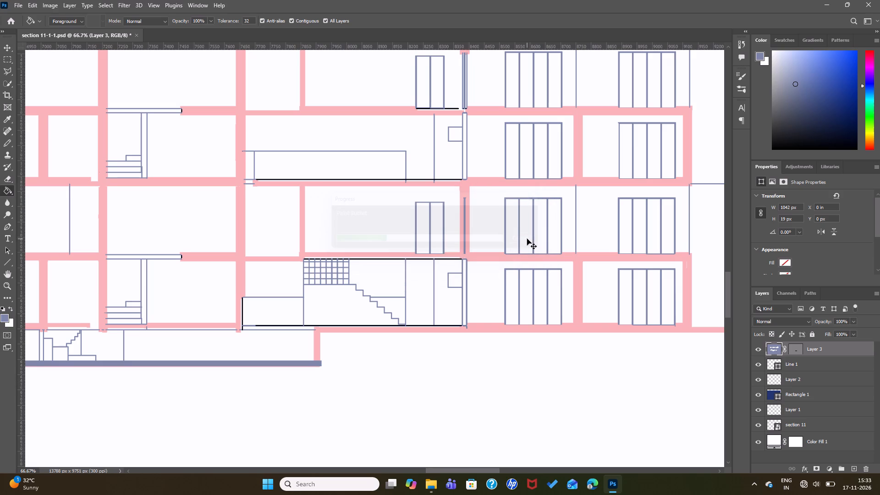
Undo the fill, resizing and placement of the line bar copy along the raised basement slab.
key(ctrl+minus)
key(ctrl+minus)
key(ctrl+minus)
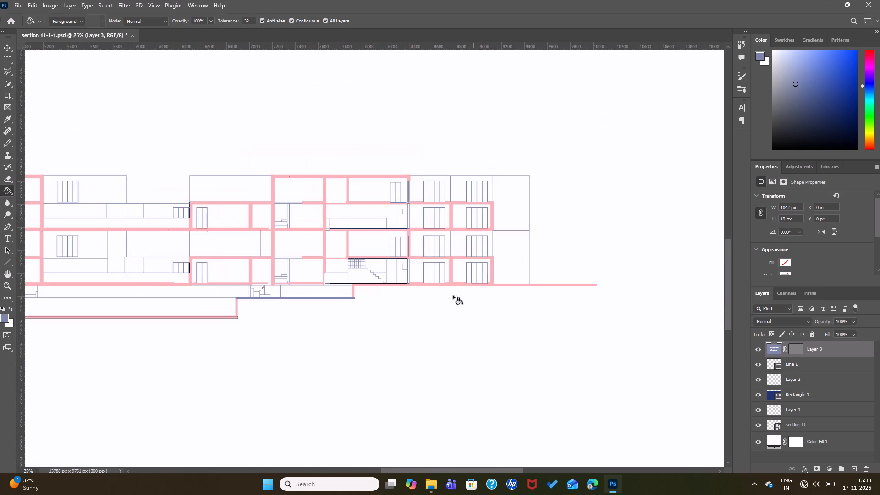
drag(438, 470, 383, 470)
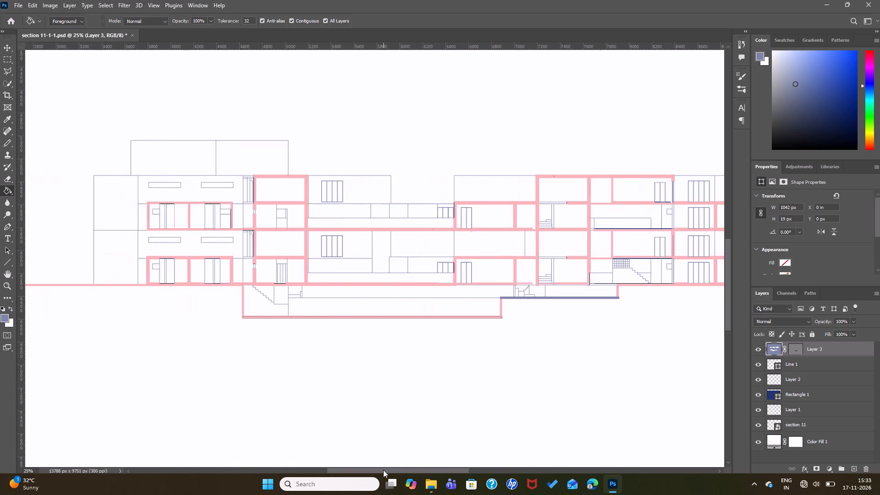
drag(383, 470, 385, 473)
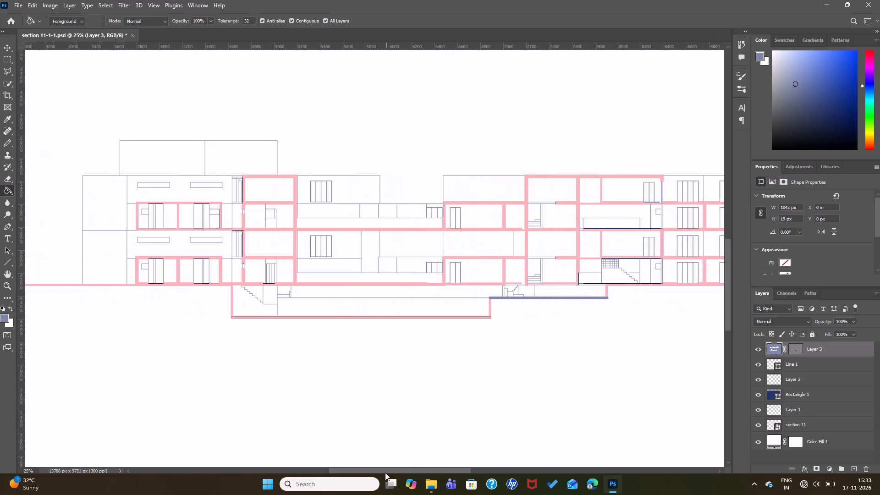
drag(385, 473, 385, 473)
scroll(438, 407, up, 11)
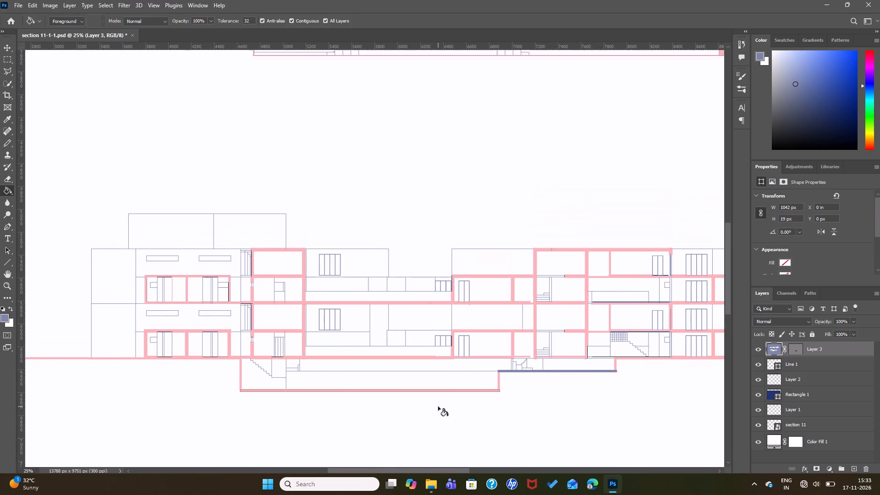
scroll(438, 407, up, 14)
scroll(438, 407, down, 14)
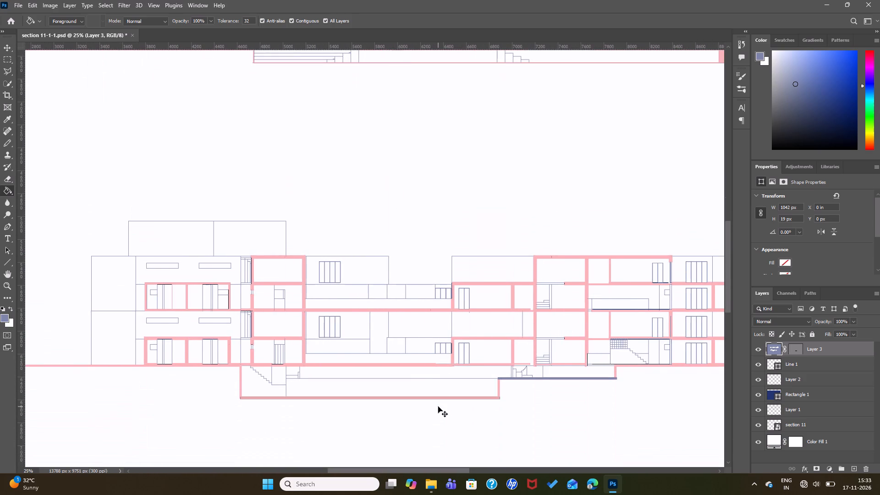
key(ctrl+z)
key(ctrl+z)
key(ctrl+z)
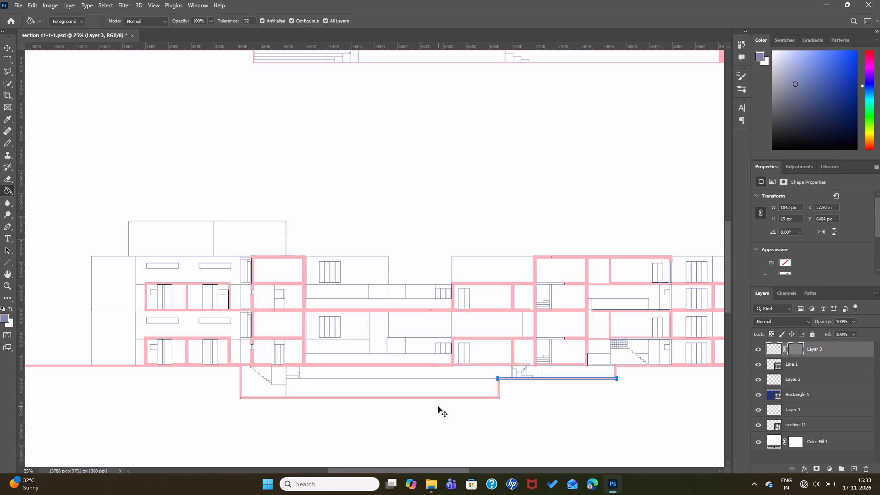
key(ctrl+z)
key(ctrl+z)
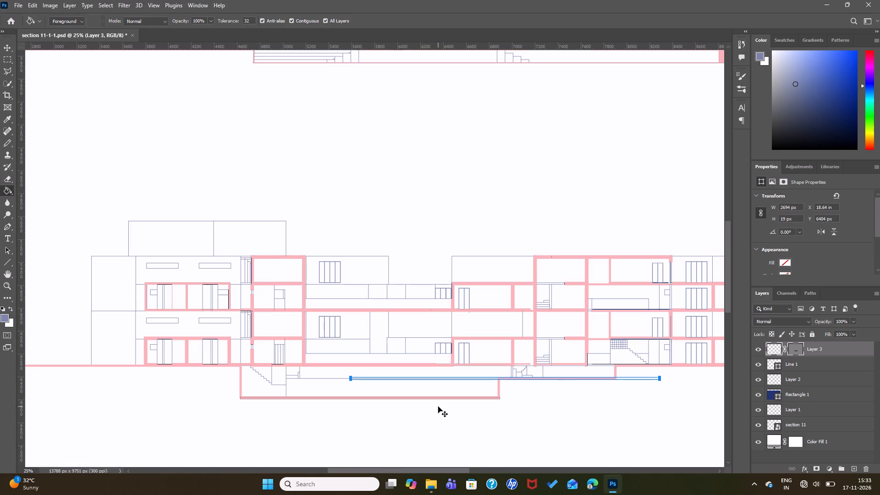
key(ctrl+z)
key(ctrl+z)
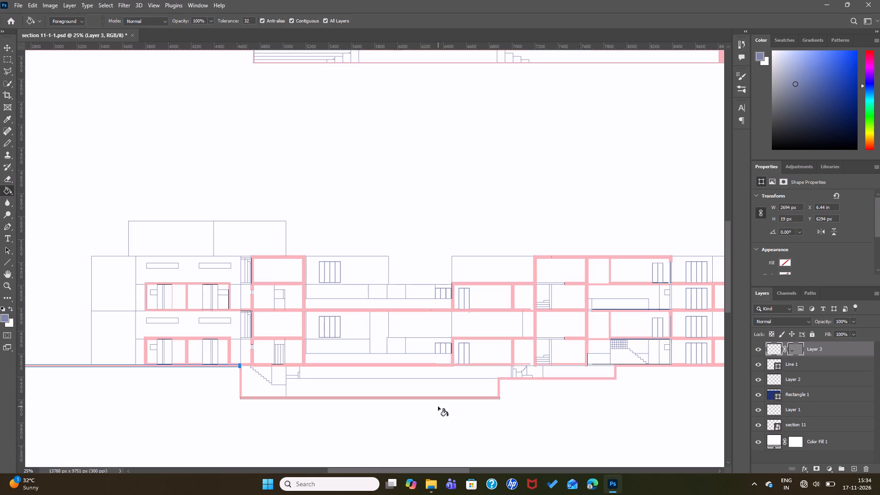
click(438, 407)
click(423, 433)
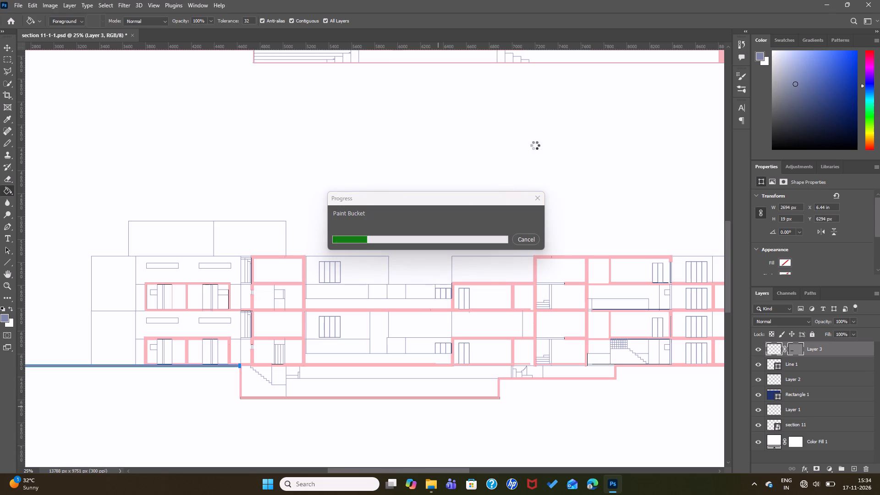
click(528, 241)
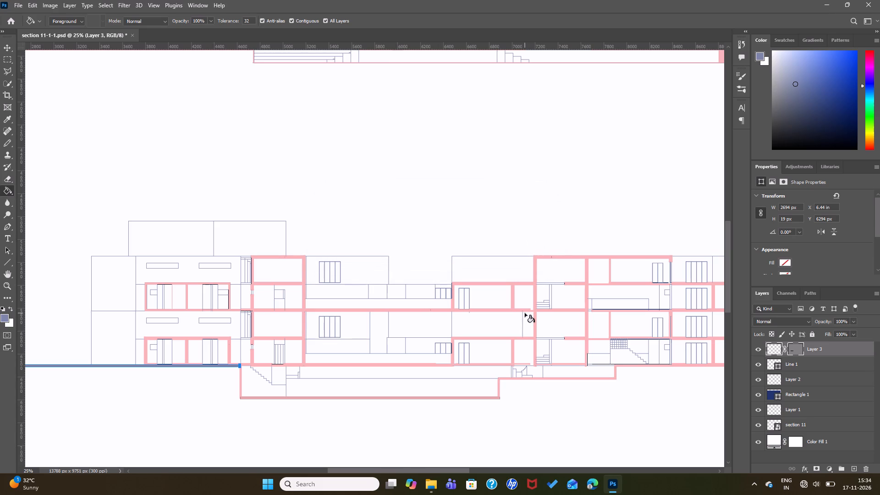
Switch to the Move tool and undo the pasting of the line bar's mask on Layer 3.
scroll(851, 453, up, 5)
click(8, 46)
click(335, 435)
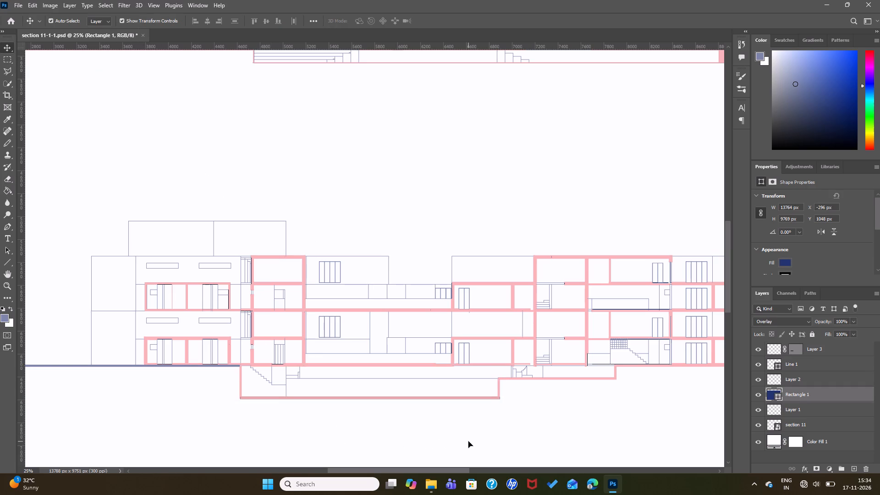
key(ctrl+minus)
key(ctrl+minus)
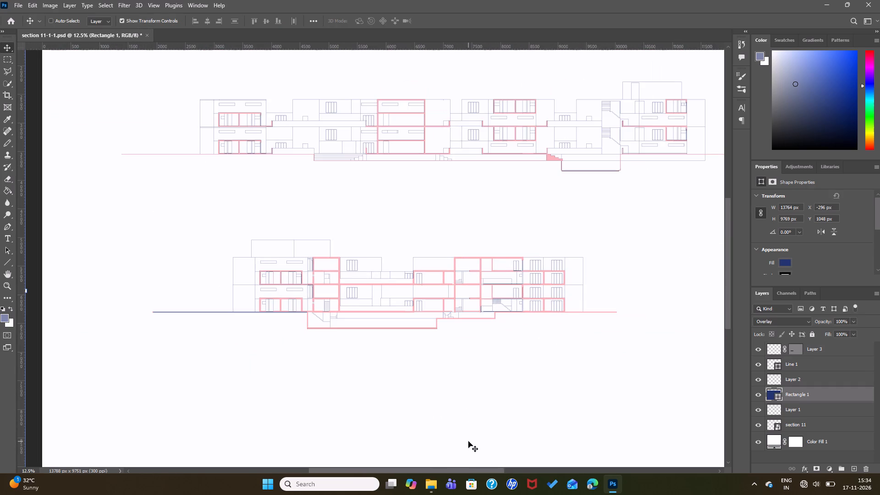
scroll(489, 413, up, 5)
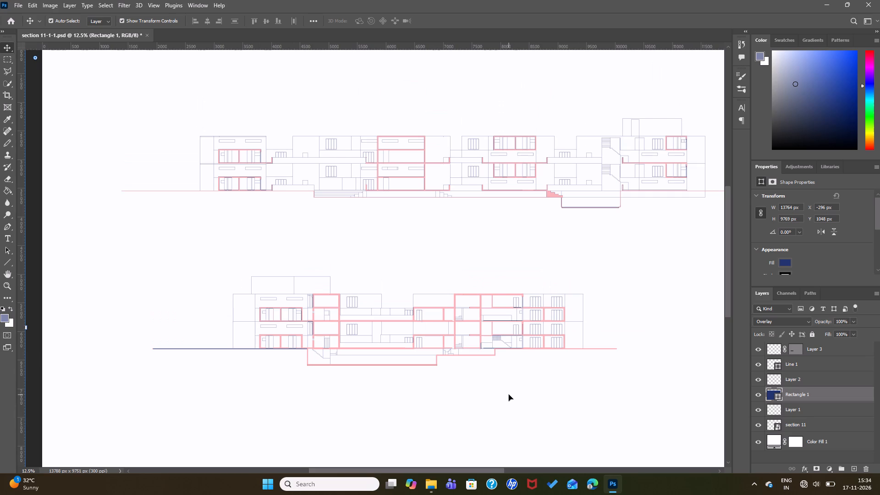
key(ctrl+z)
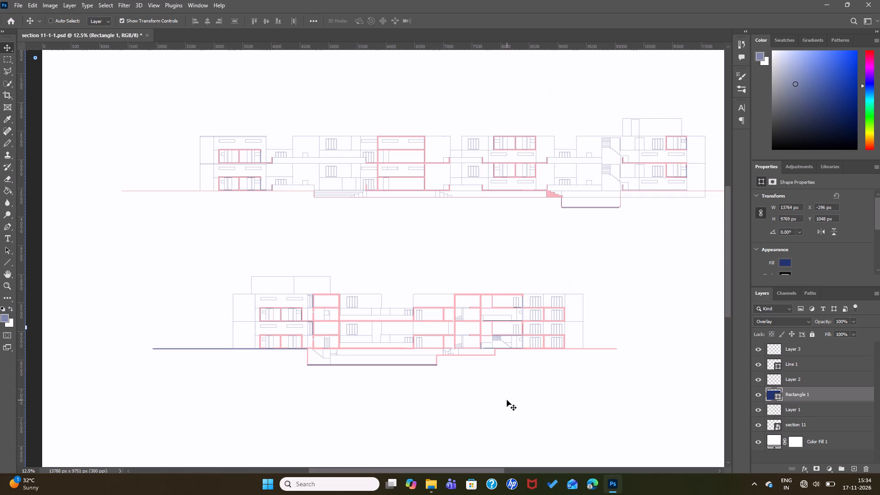
Save the document.
key(ctrl+s)
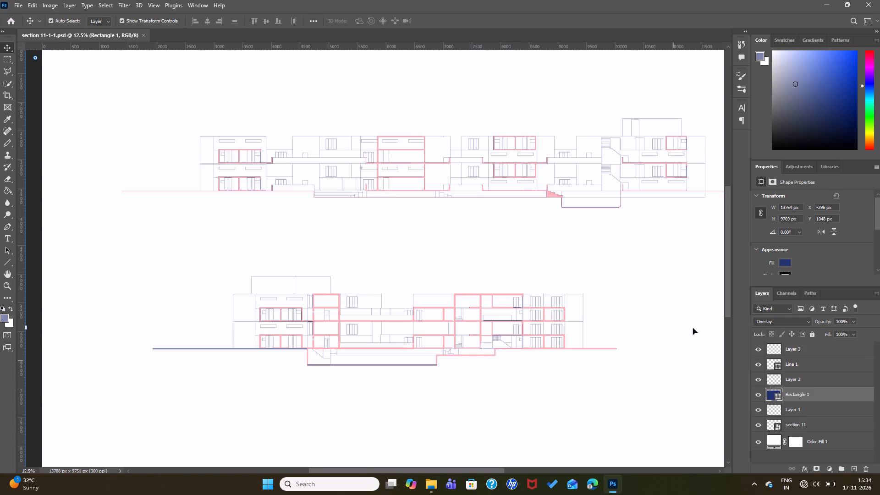
Close the section 11-1-1.psd document and exit Photoshop.
click(867, 0)
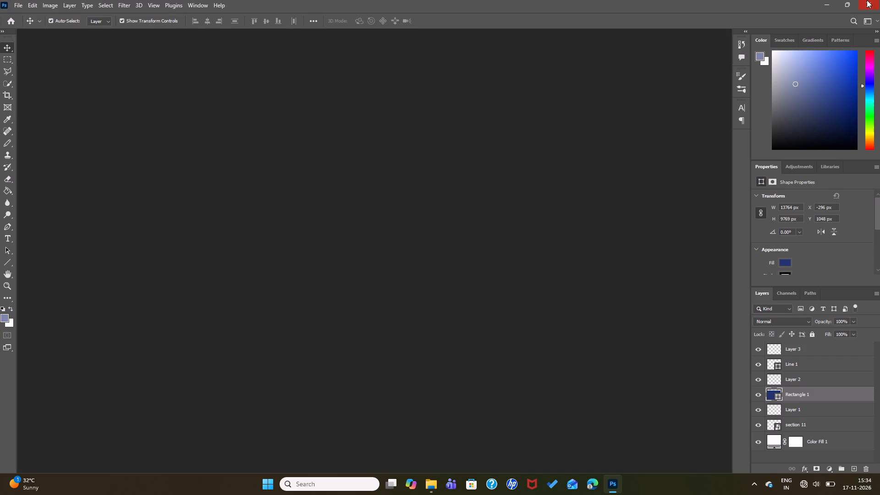
click(871, 5)
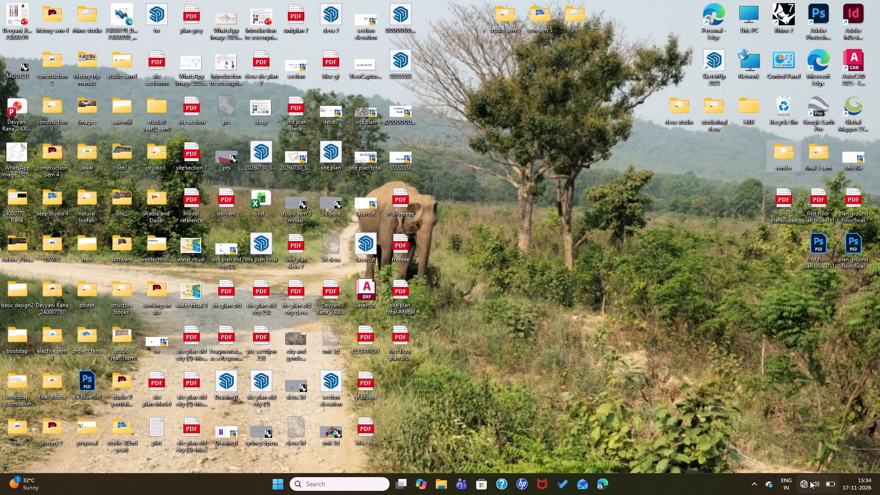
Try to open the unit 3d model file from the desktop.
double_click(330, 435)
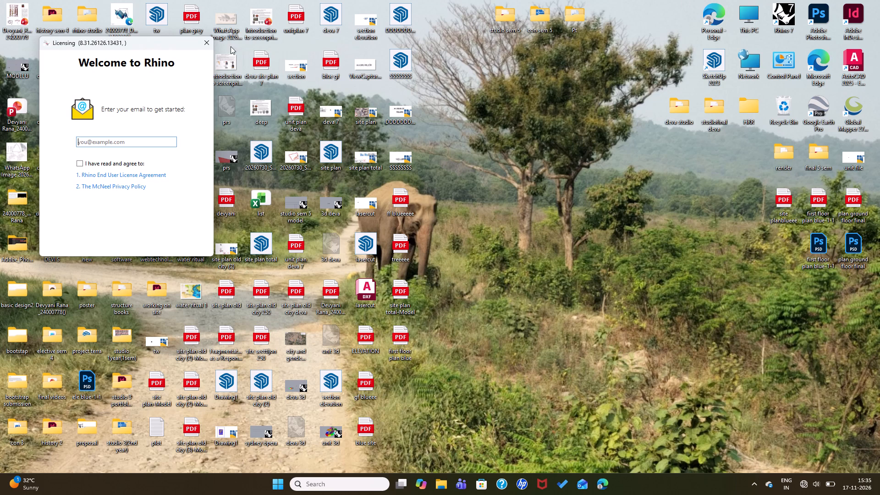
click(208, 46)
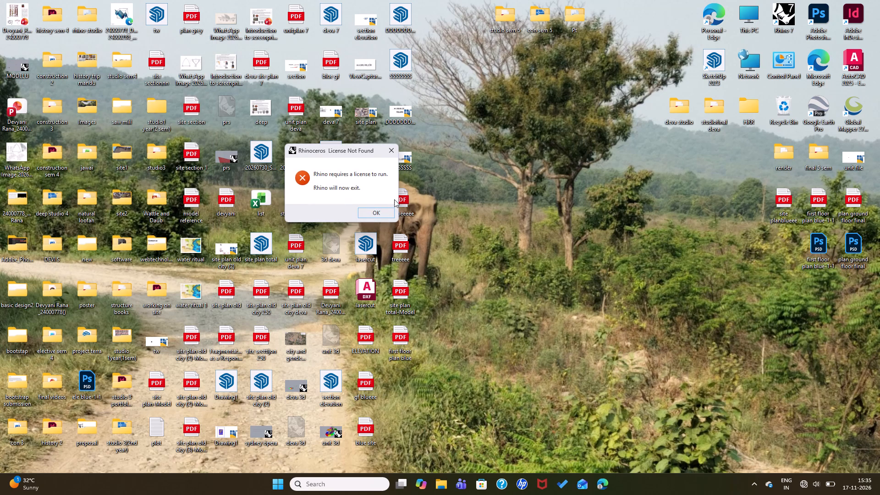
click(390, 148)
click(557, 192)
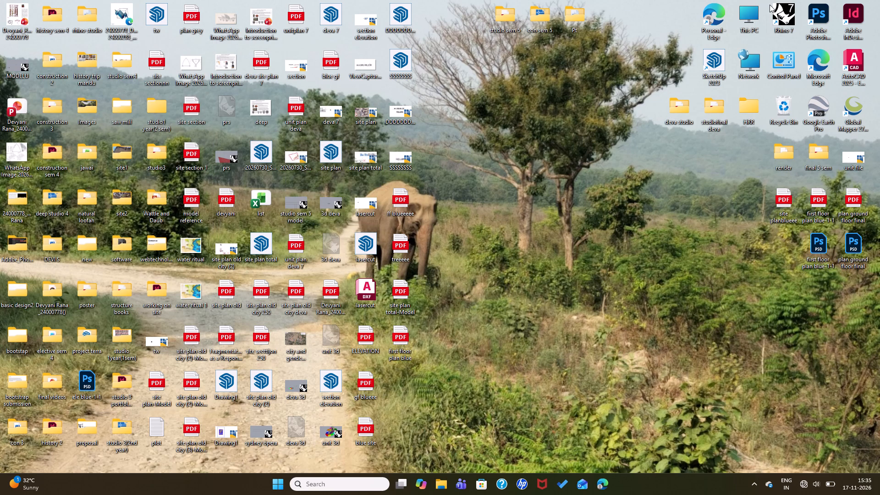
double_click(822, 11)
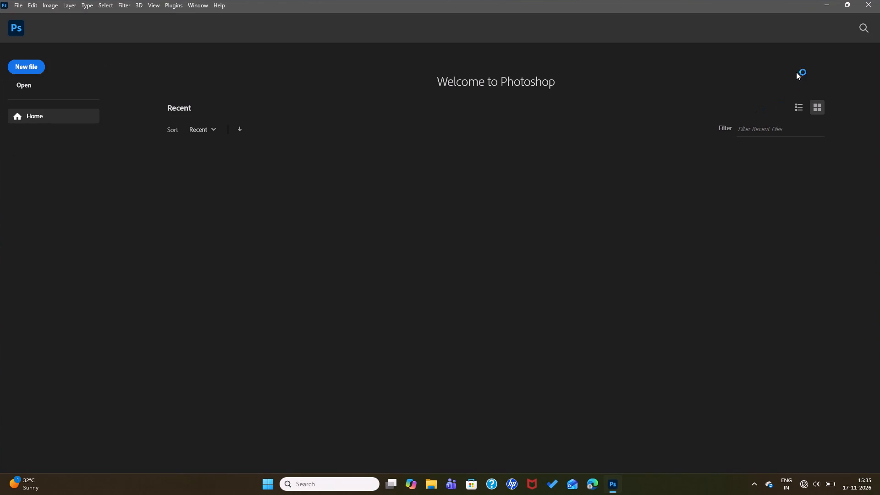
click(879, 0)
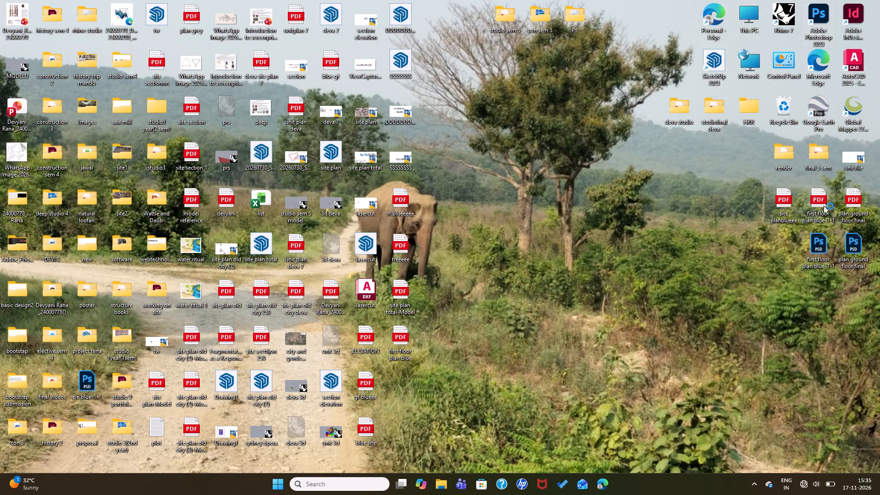
Launch Rhino 7 and open the recent model unit 3d.3dm.
click(781, 14)
double_click(781, 14)
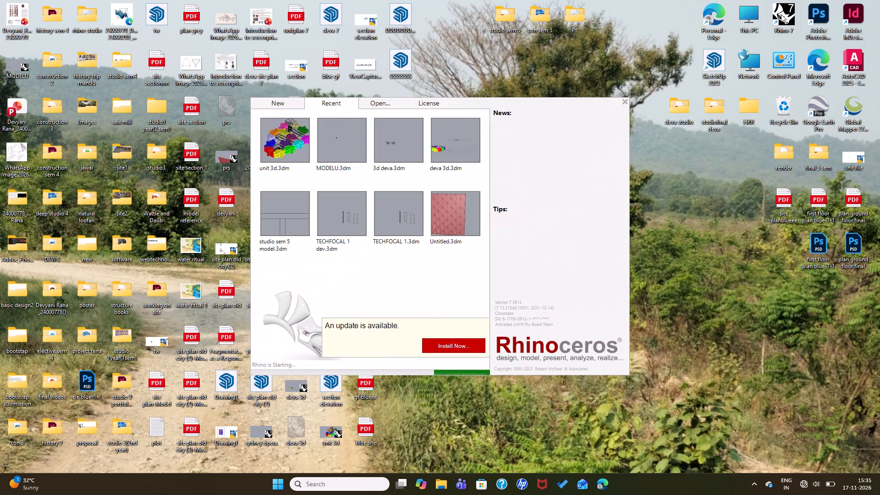
click(278, 153)
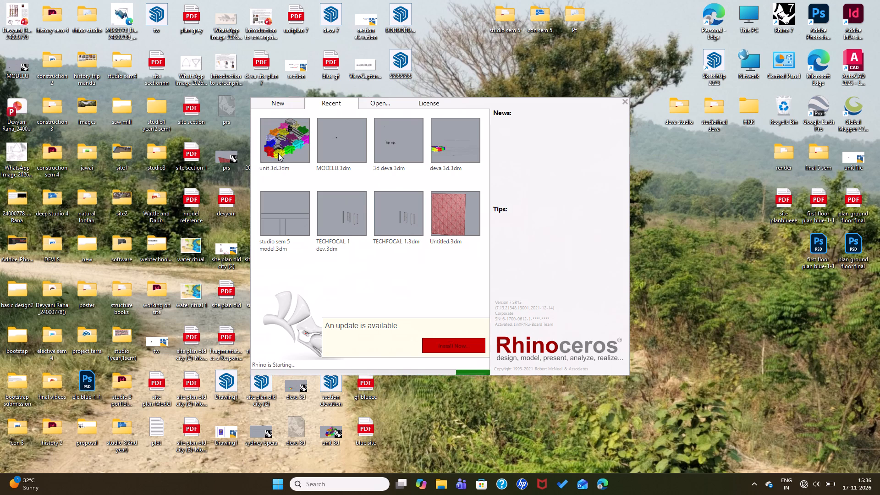